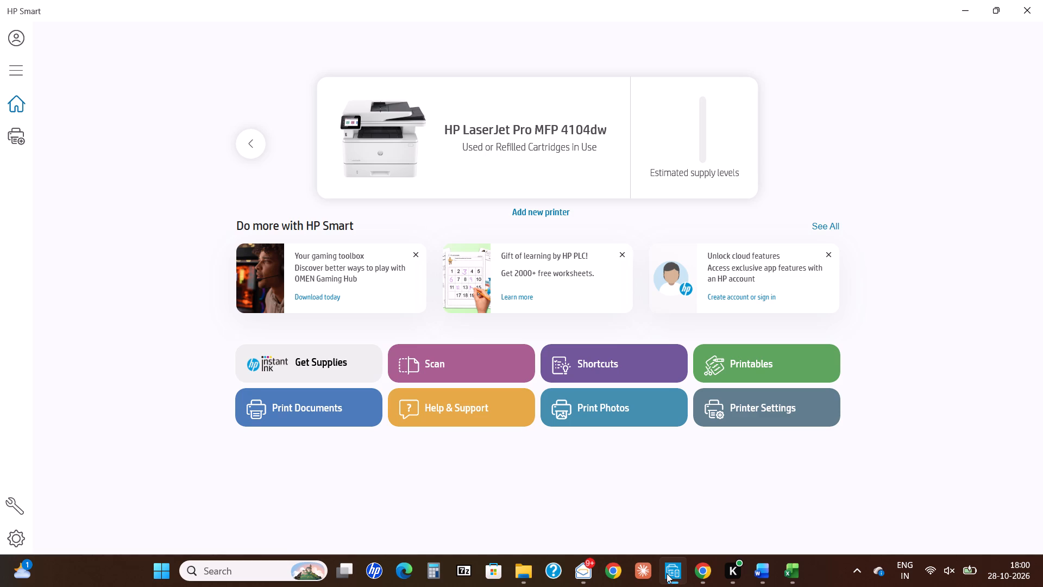
Open the scanning function for the HP LaserJet Pro MFP 4104dw.
left_click(471, 366)
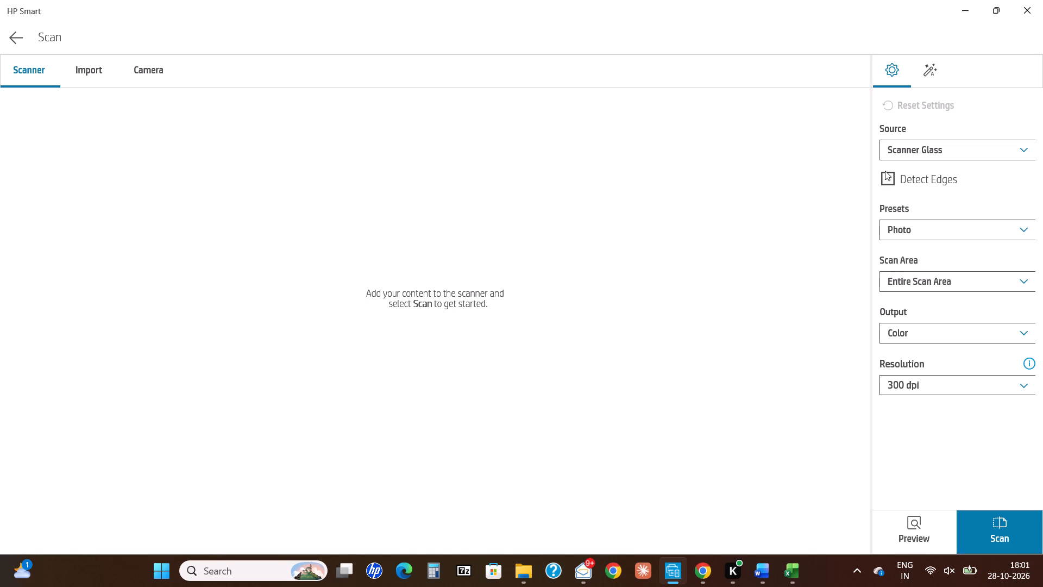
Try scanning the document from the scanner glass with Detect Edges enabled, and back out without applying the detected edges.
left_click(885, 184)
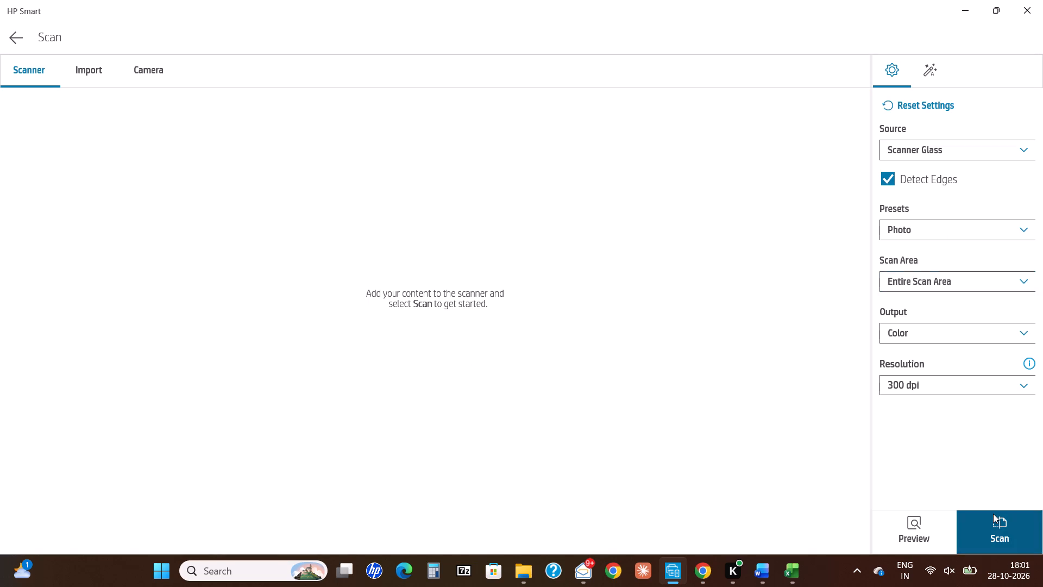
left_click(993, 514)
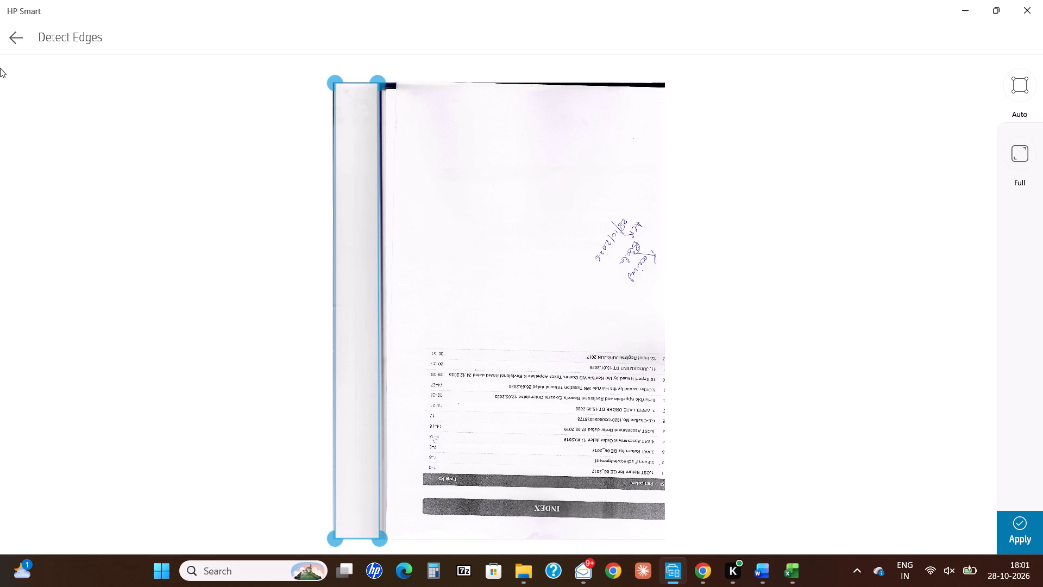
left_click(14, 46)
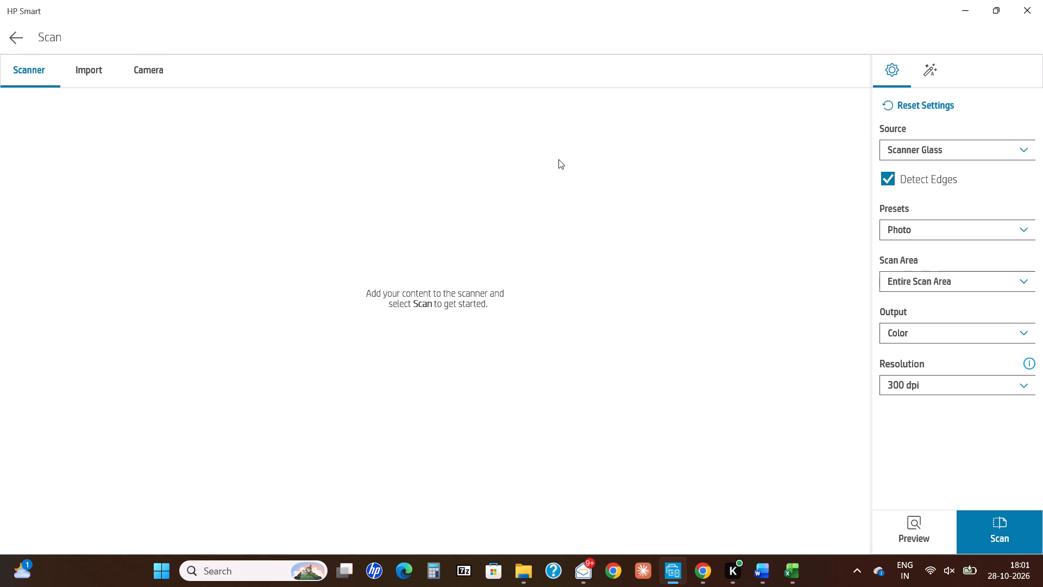
Disable Detect Edges and scan the document from the scanner glass again.
left_click(890, 177)
left_click(1009, 521)
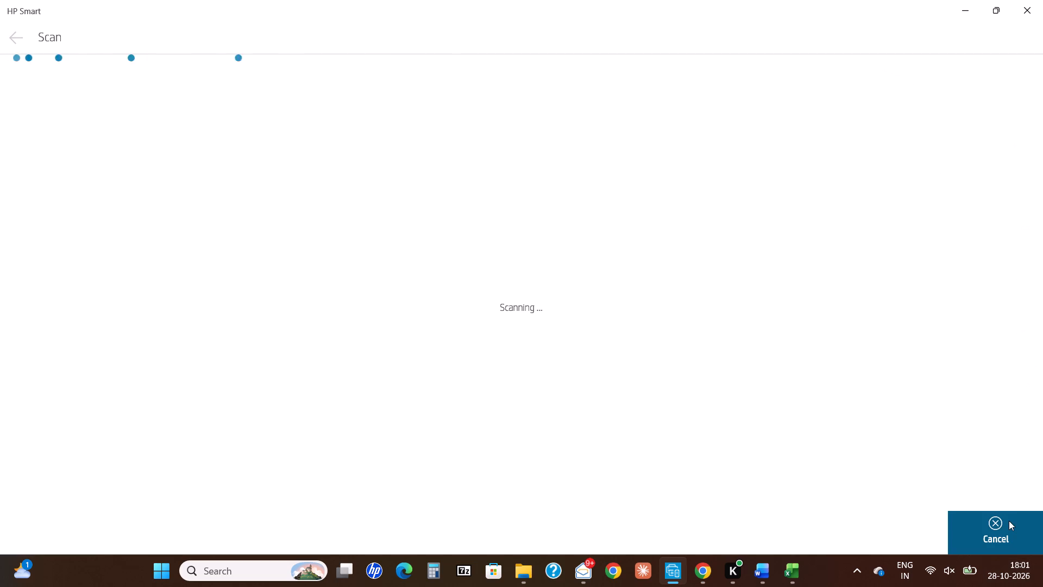
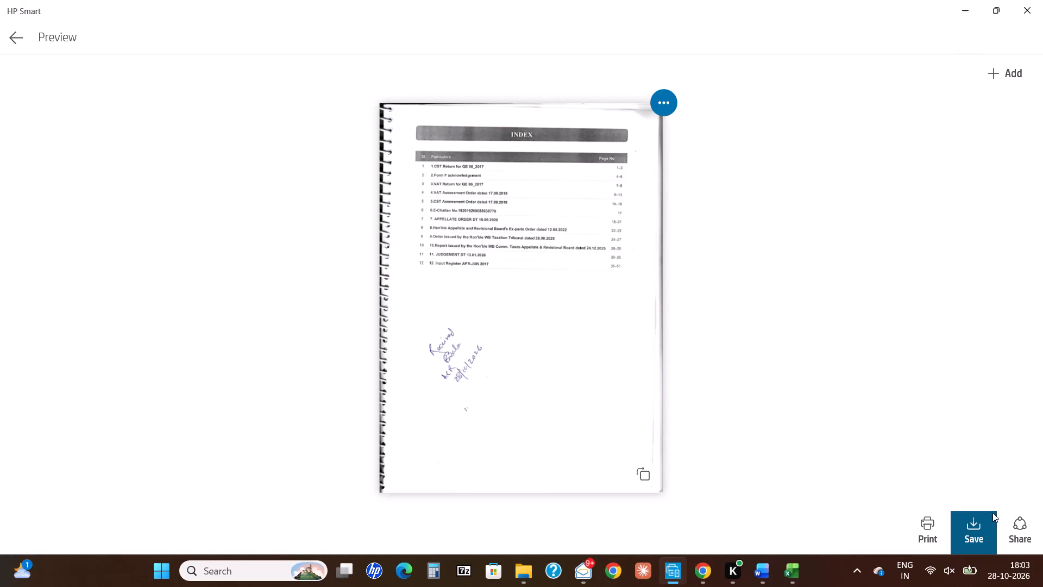
Open the save settings for the scanned index page.
left_click(990, 511)
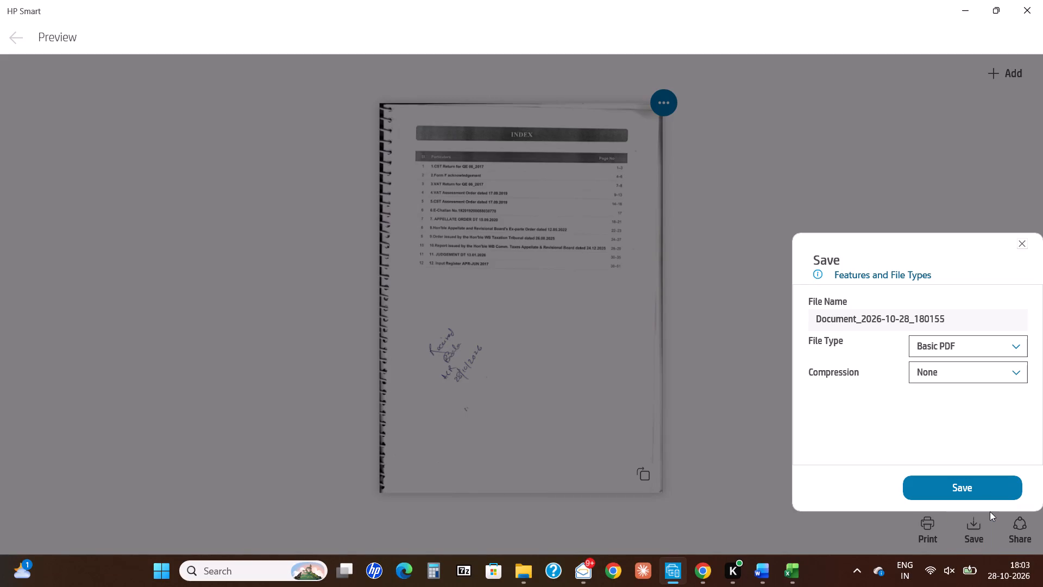
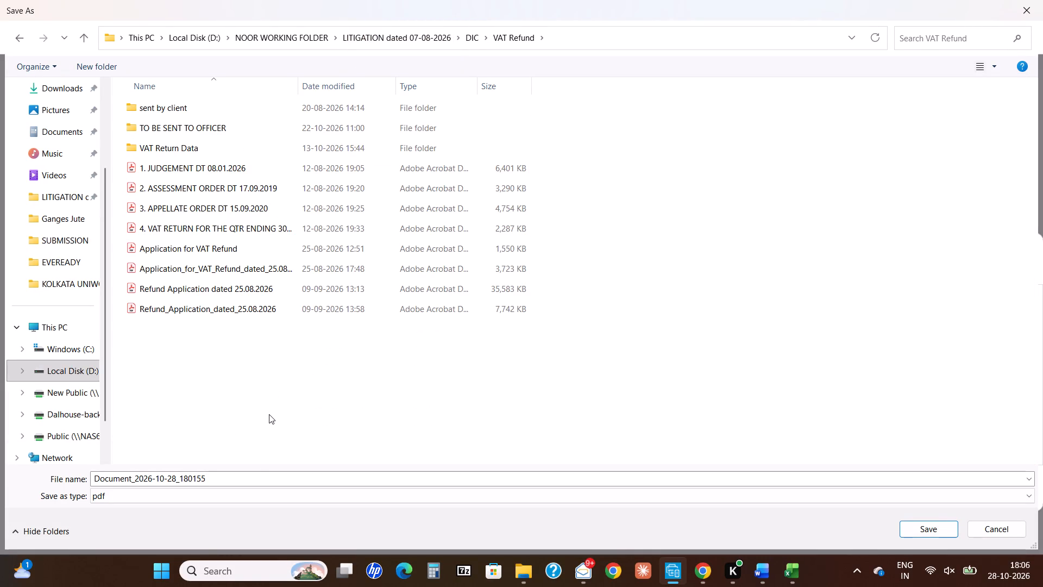
Replace the scanned PDF's default file name in the VAT Refund folder with a name starting "Submissions dated 28.1".
left_click(244, 476)
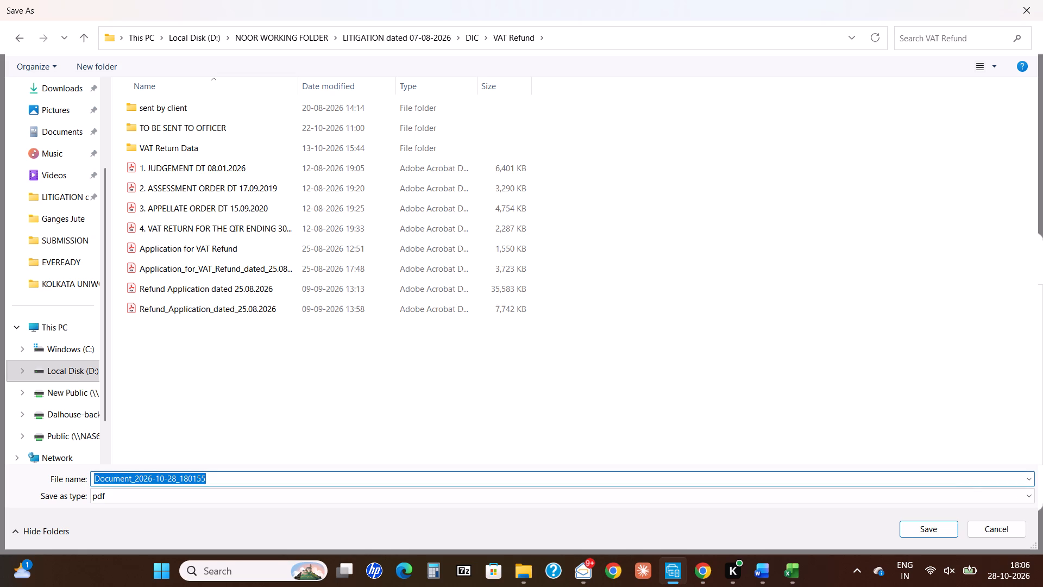
key("shift+s")
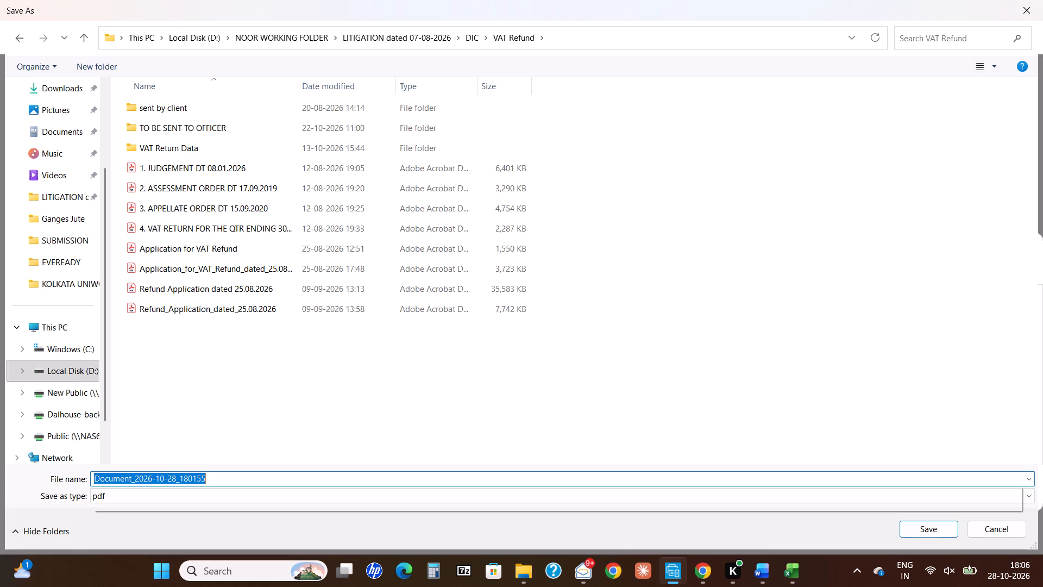
key("BackSpace")
key("BackSpace")
key("BackSpace")
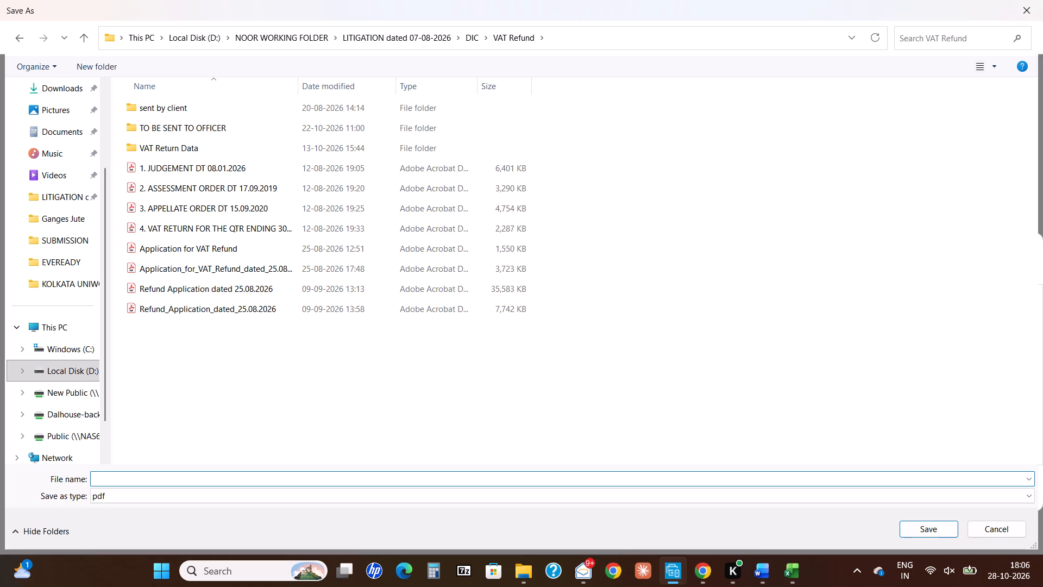
type("sUB")
key("BackSpace")
key("BackSpace")
key("BackSpace")
type("Submissions d")
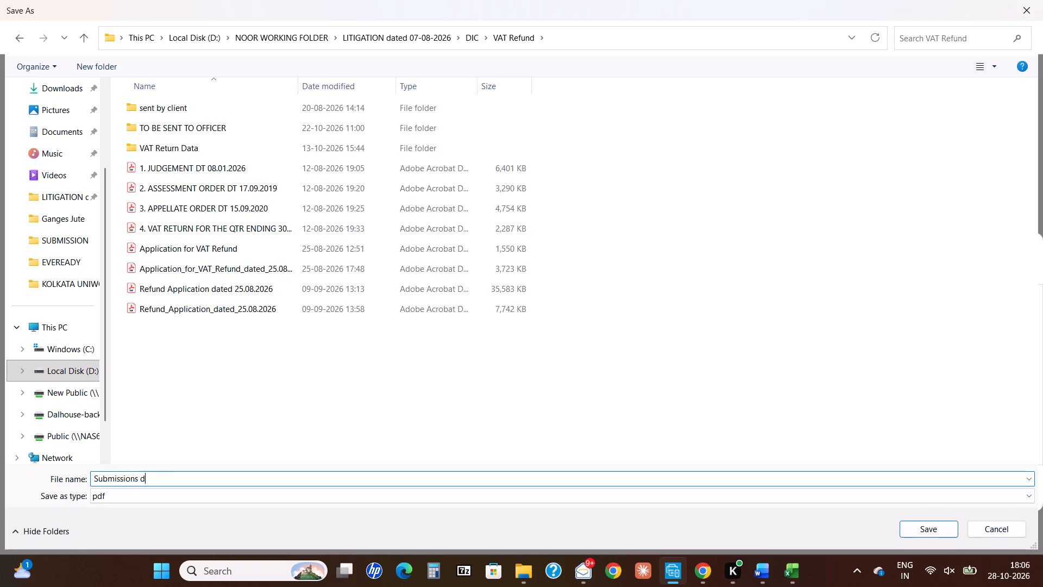
type("ated 28.1")
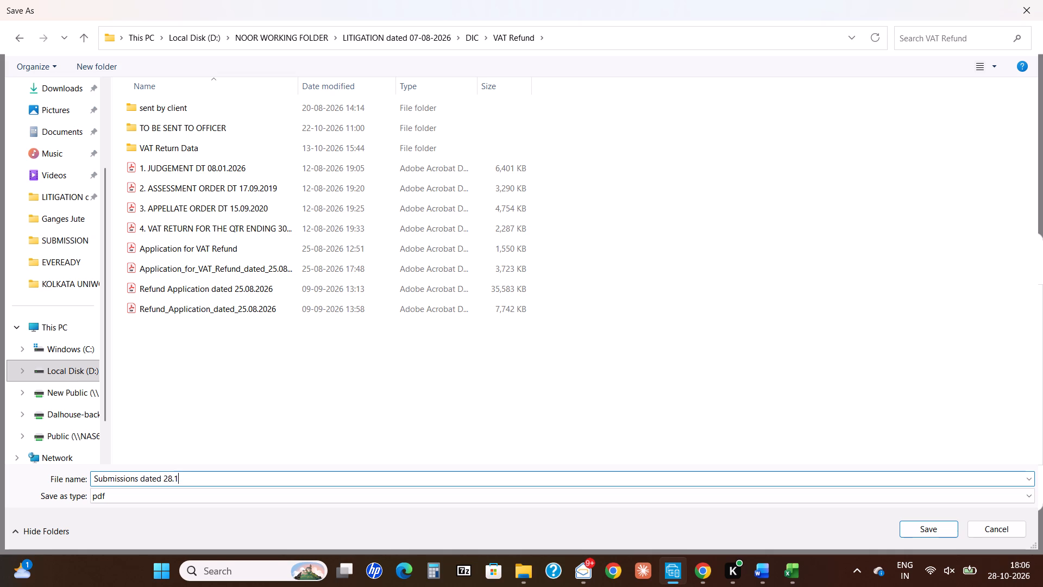
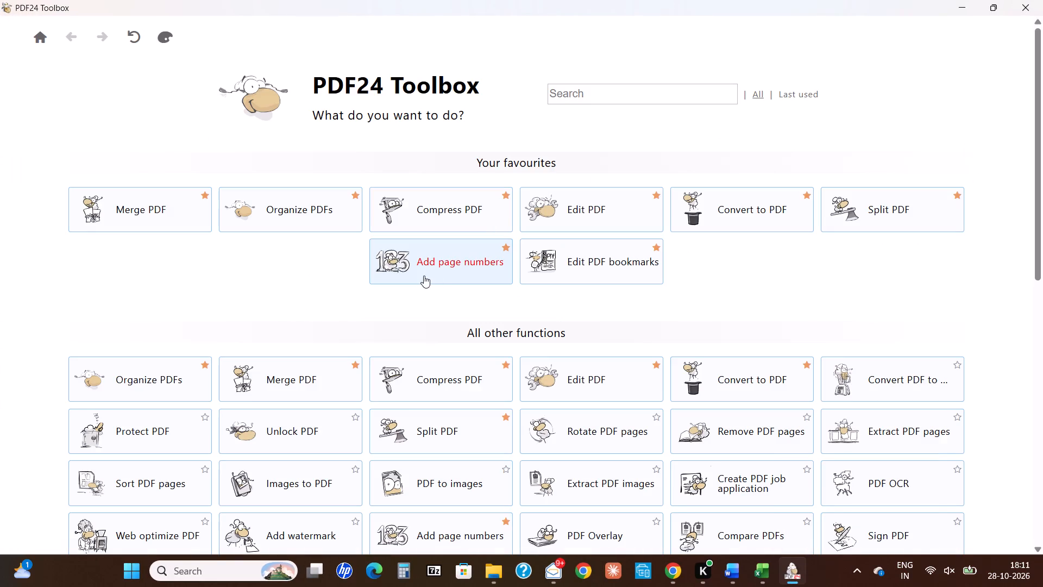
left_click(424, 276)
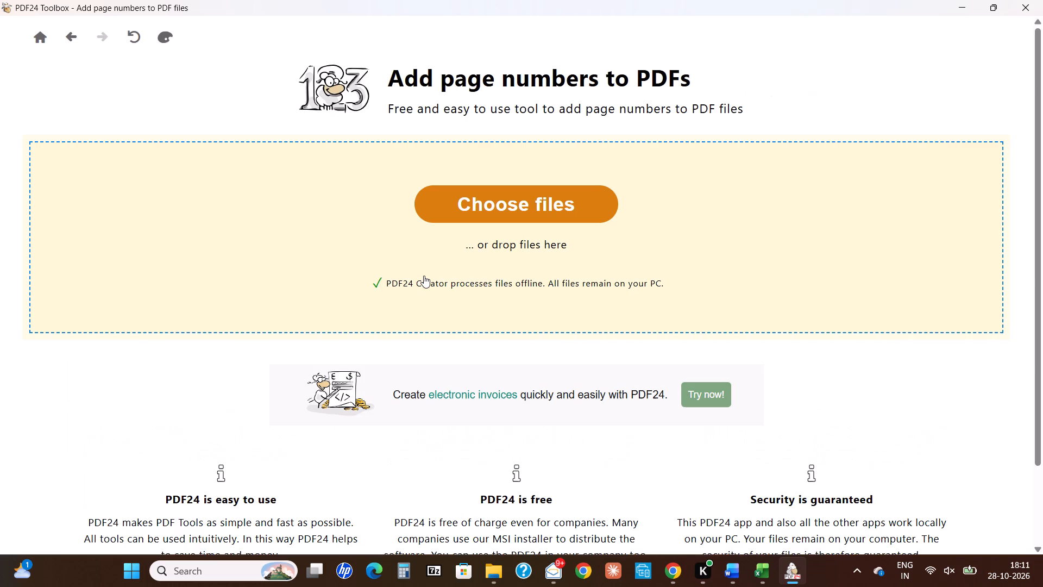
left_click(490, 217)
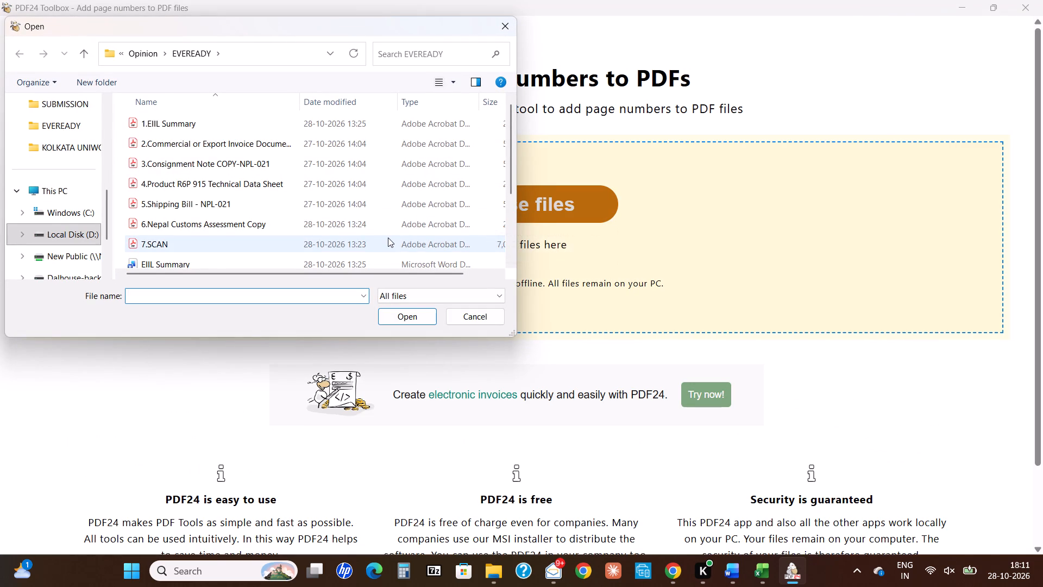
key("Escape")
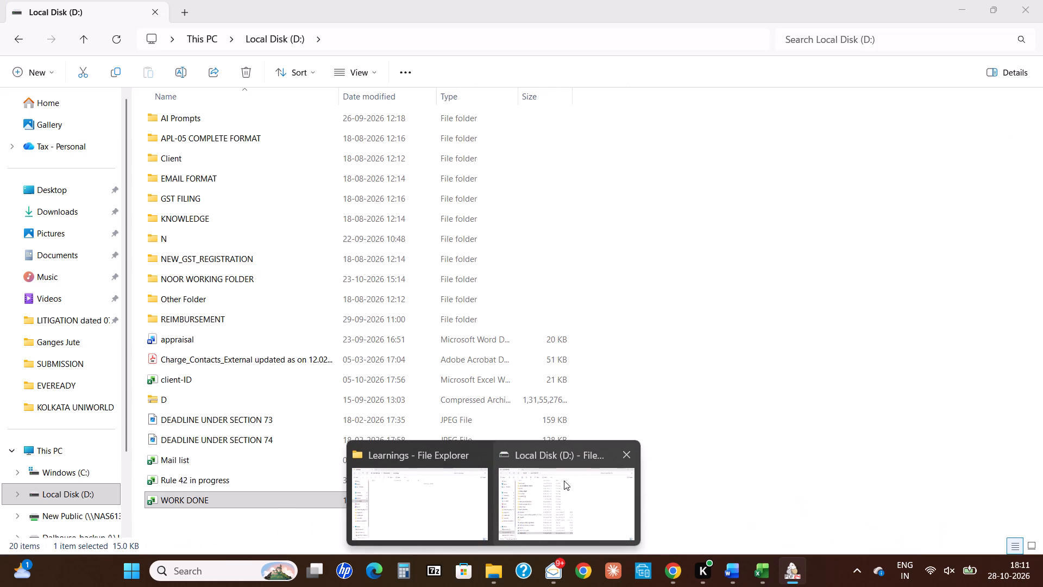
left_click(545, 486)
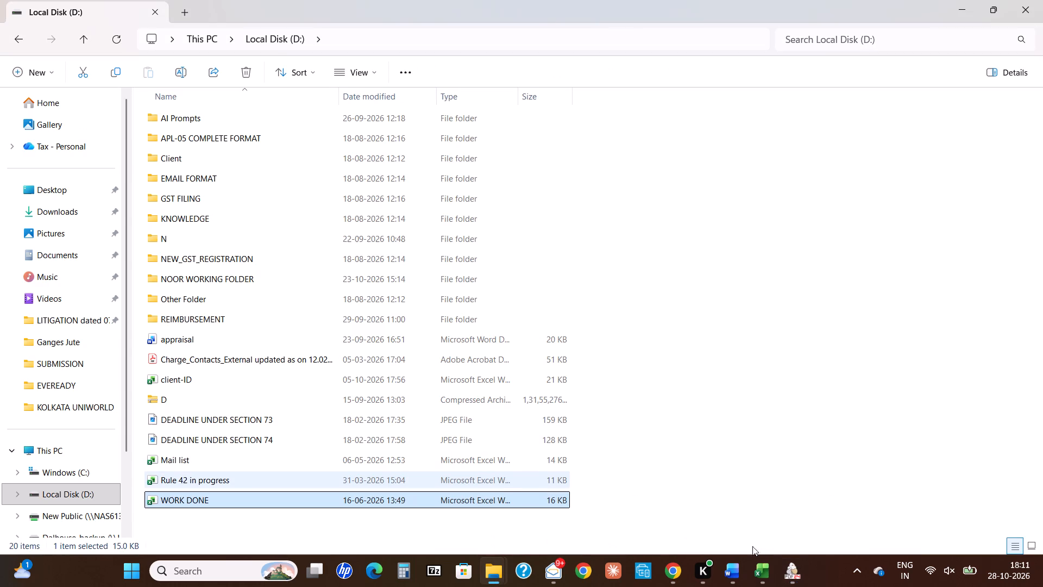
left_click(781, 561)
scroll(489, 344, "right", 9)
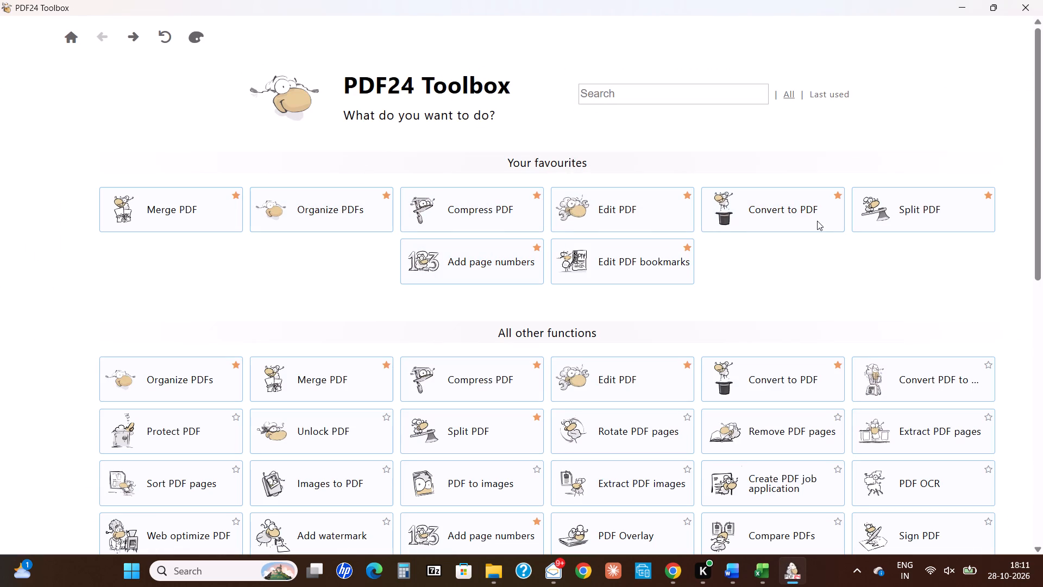
Open the Split PDF tool.
left_click(866, 215)
In File Explorer, open the SUBMISSION folder under NOOR WORKING FOLDER, LITIGATION dated 07-08-2026, DIC, VAT Refund, TO BE SENT TO OFFICER.
key("alt+Tab")
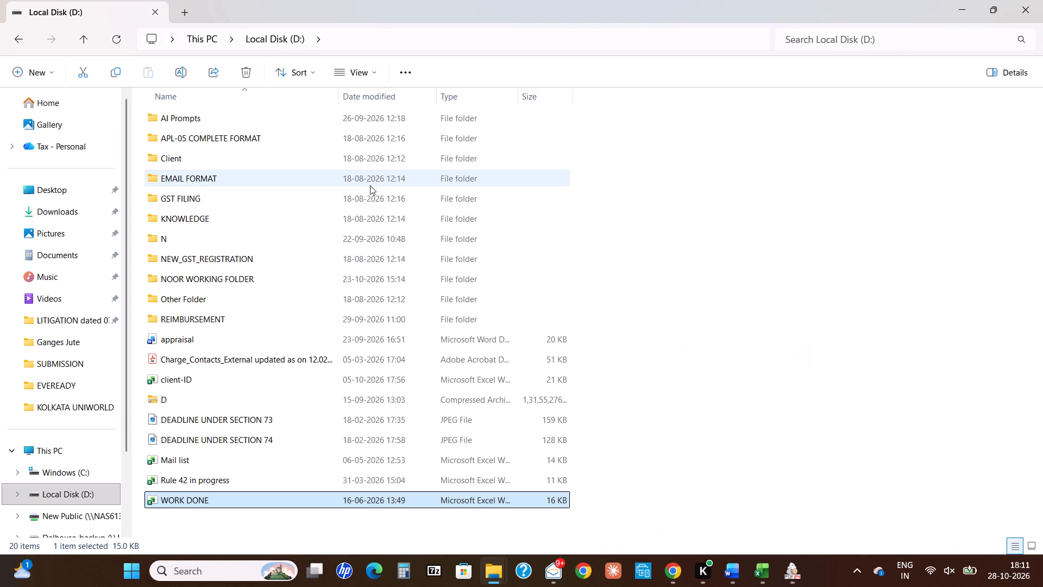
double_click(348, 279)
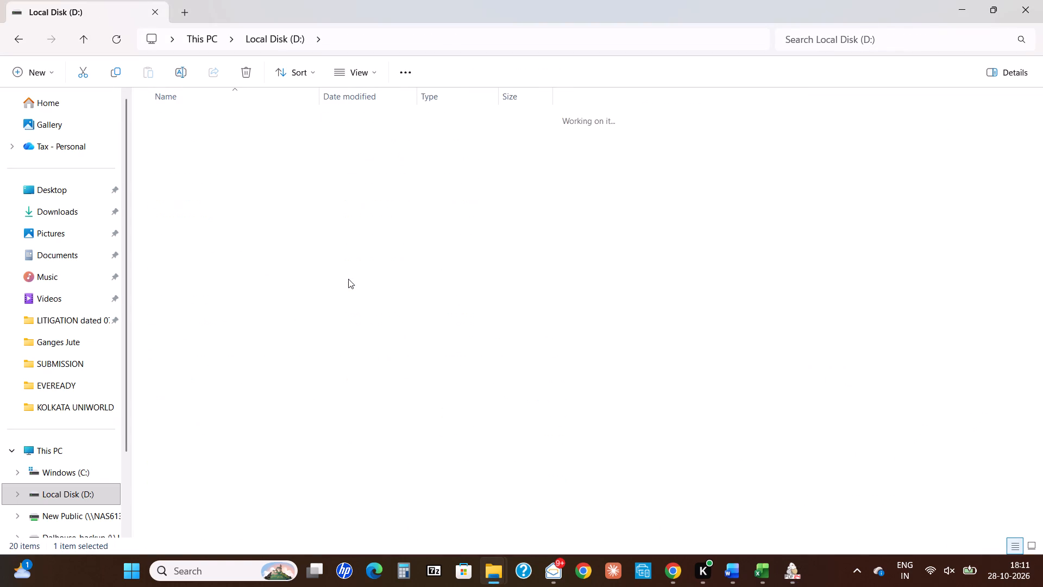
double_click(386, 163)
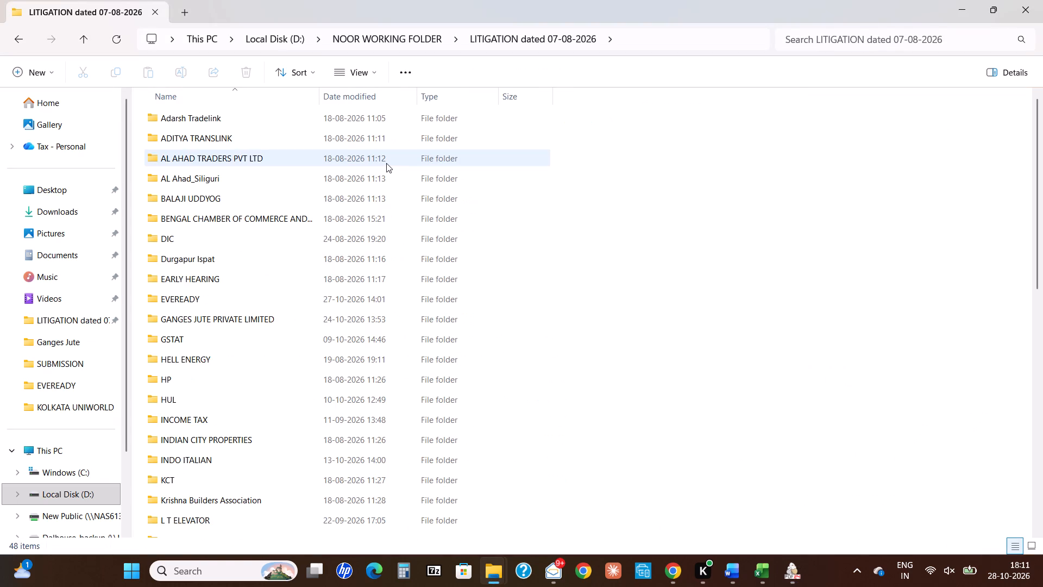
left_click(386, 163)
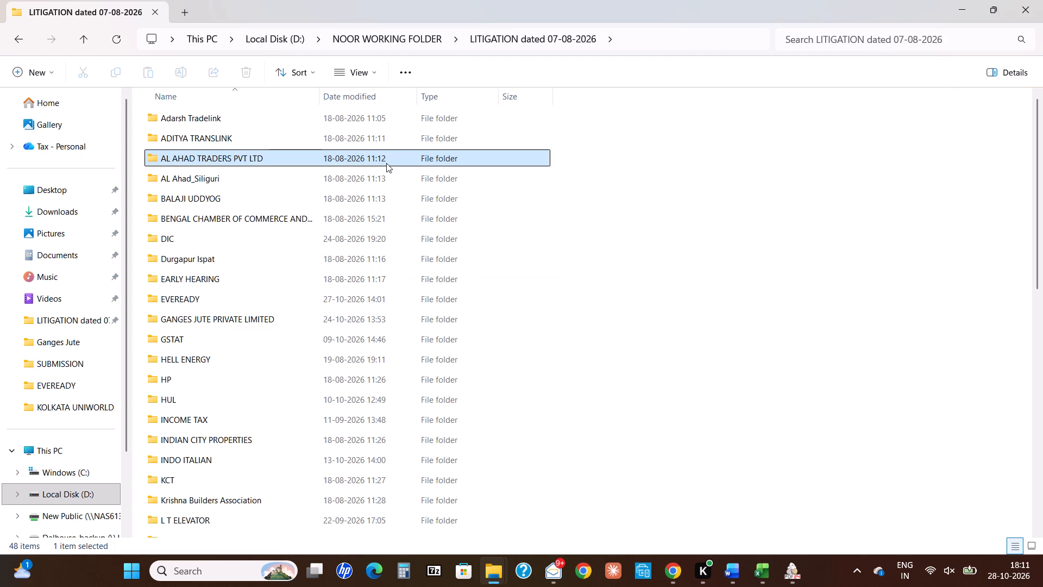
type("dic")
key("Return")
key("Down")
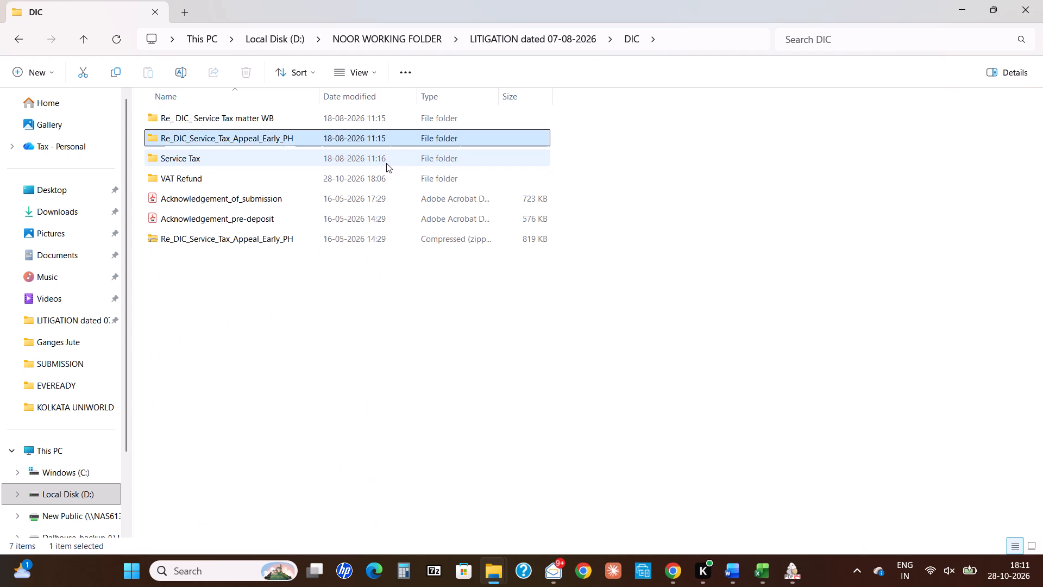
key("Down")
key("Down")
key("Return")
key("Down")
key("Up")
key("Down")
key("Return")
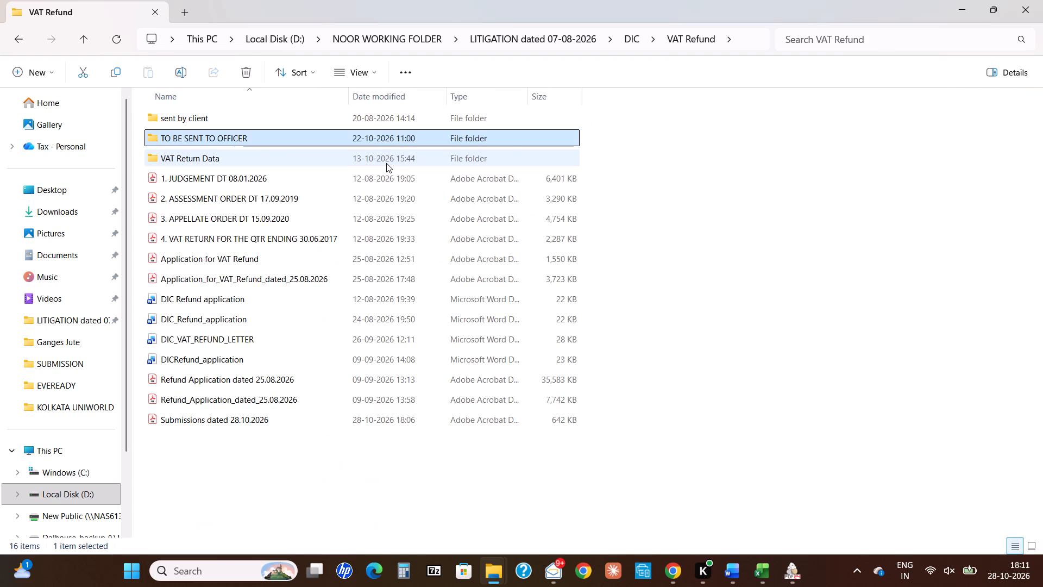
key("Down")
key("Up")
key("Return")
Open the DIC VAT Documents PDF to check its first page, and close it again.
key("Down")
key("Down")
key("Down")
key("Down")
key("Down")
key("Down")
key("Down")
key("Down")
key("Down")
key("Down")
key("Down")
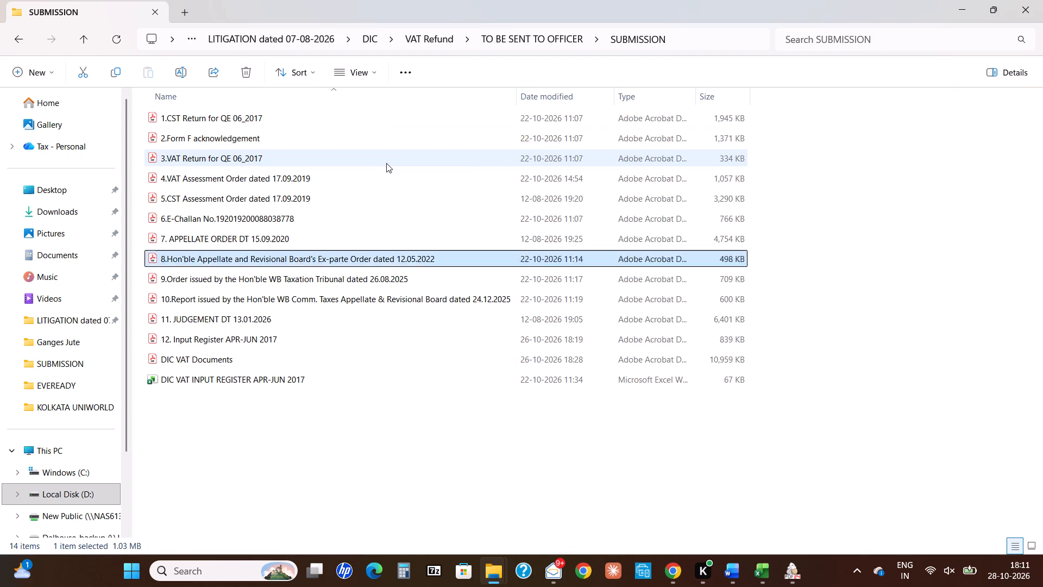
key("Down")
key("Return")
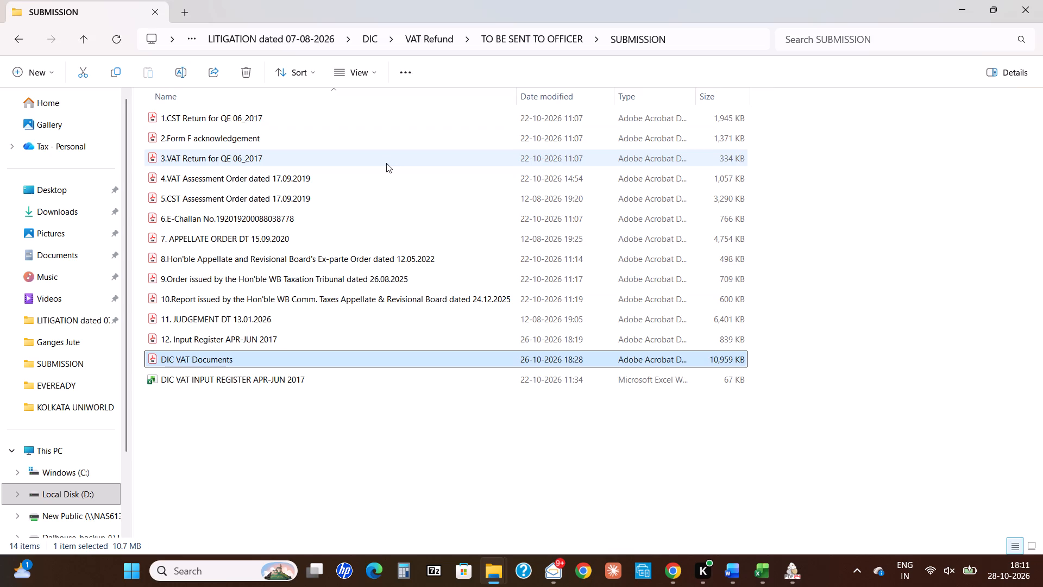
key("ctrl+q")
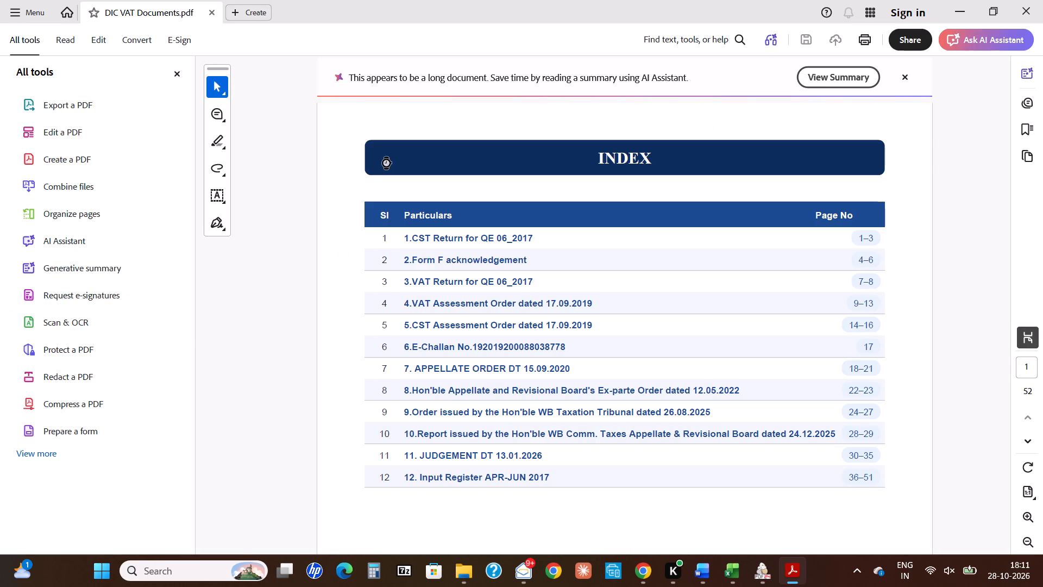
Copy the SUBMISSION folder's path and use it to load the DIC VAT Documents PDF into PDF24's Split PDF tool.
key("alt+d")
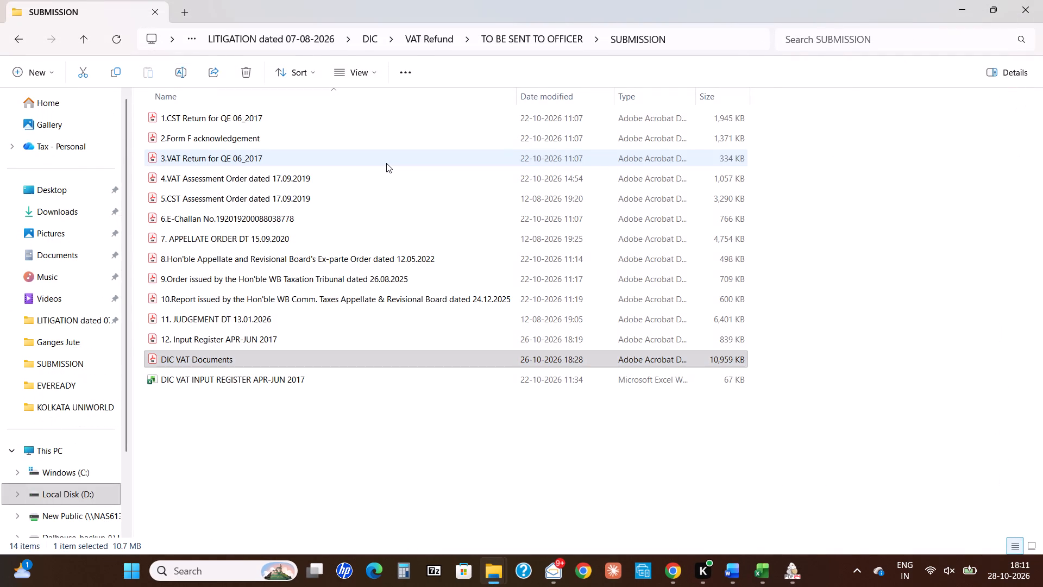
key("ctrl+c")
key("ctrl+c")
key("alt+Tab")
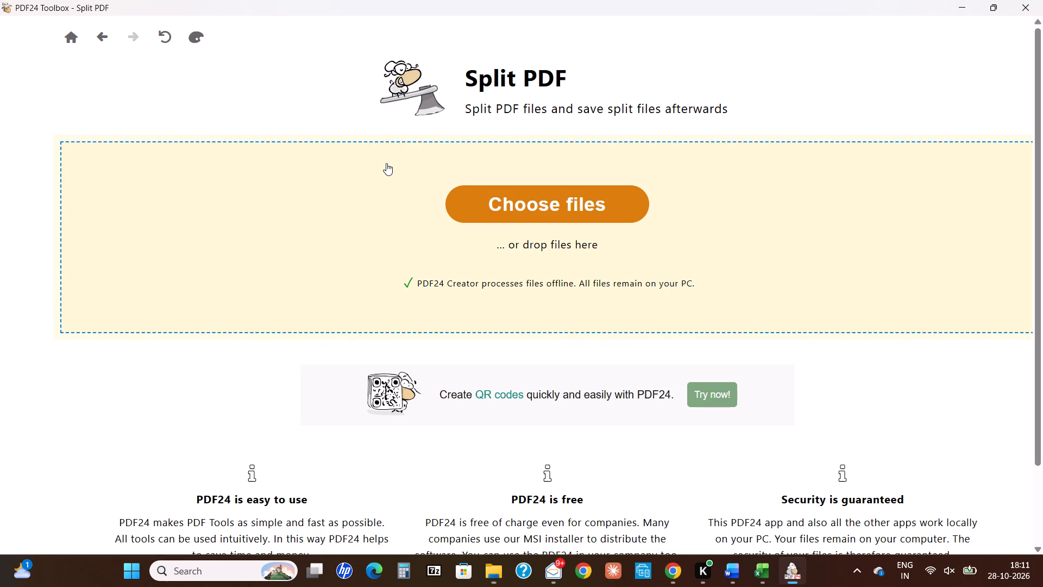
left_click(547, 191)
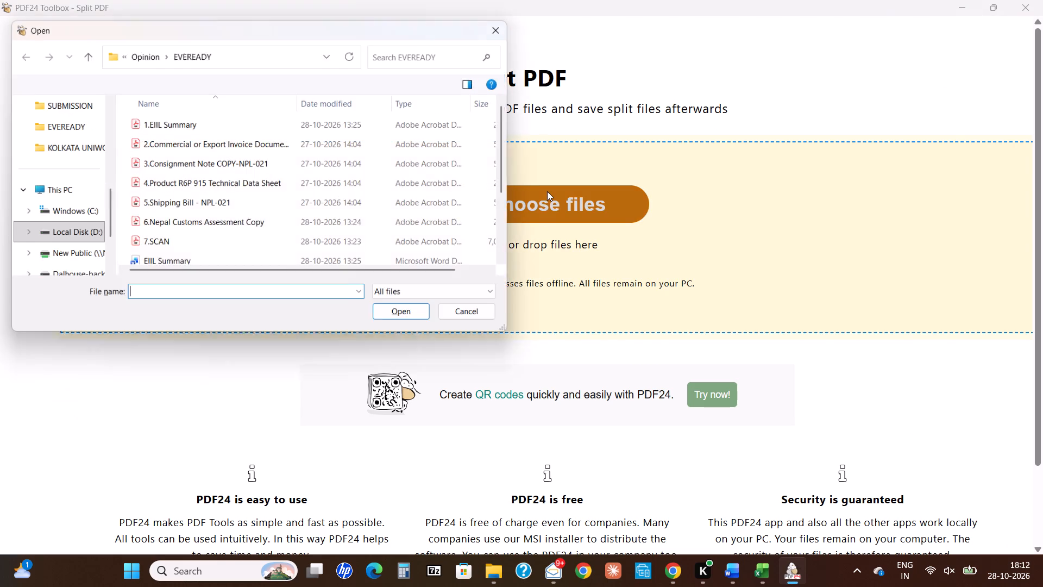
key("alt+d")
key("ctrl+v")
key("Return")
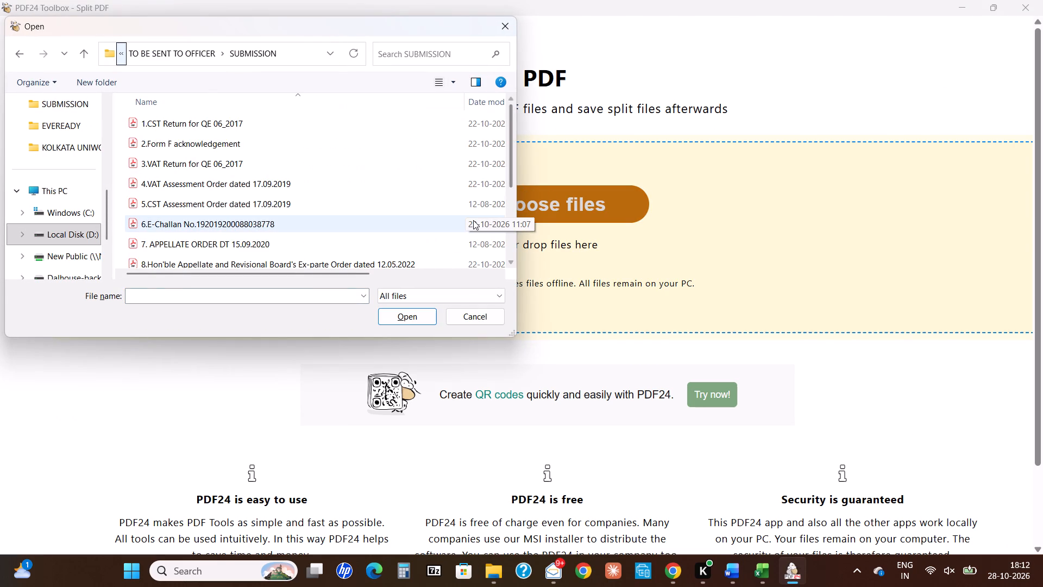
scroll(473, 220, "down", 2)
double_click(407, 238)
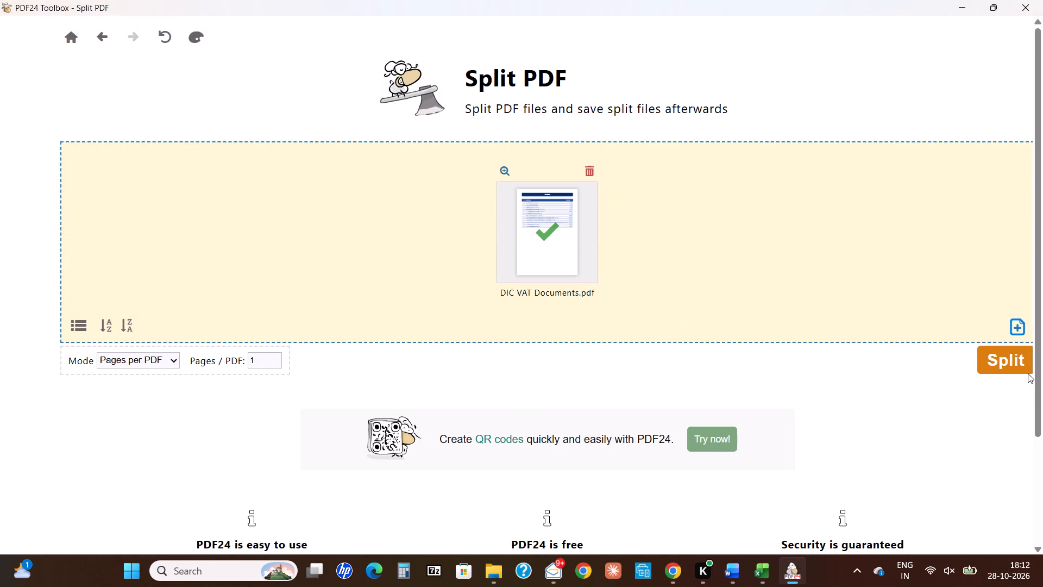
Set the split mode to Custom.
left_click(168, 350)
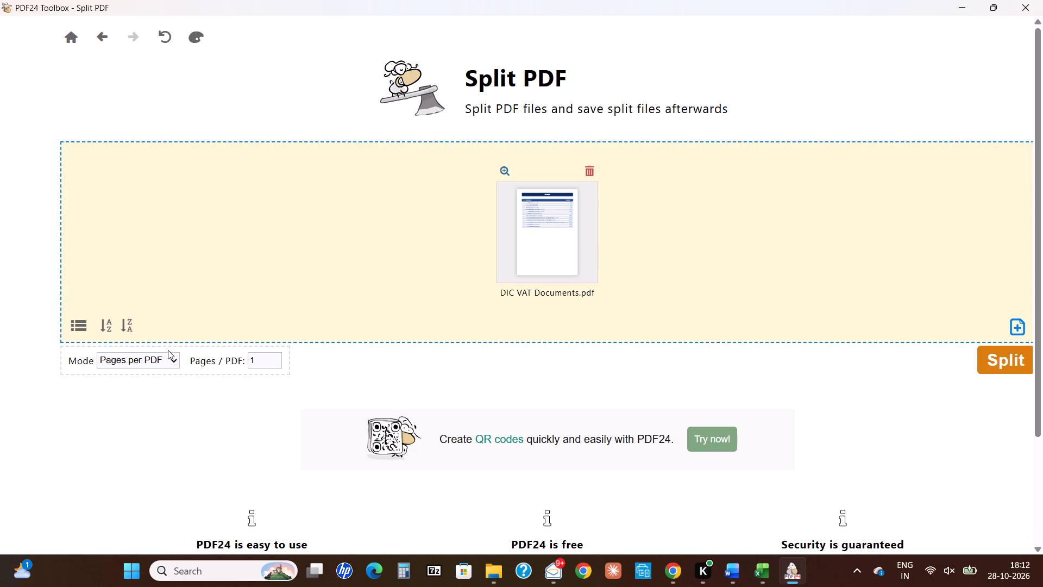
left_click(168, 354)
left_click(166, 360)
left_click(166, 360)
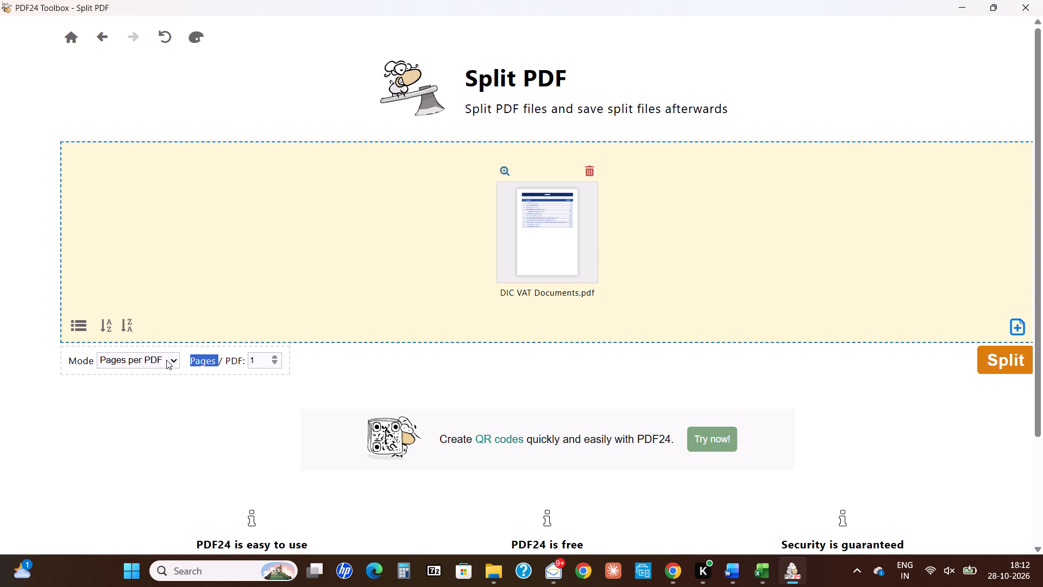
left_click(166, 360)
left_click(151, 360)
left_click(151, 360)
left_click(100, 367)
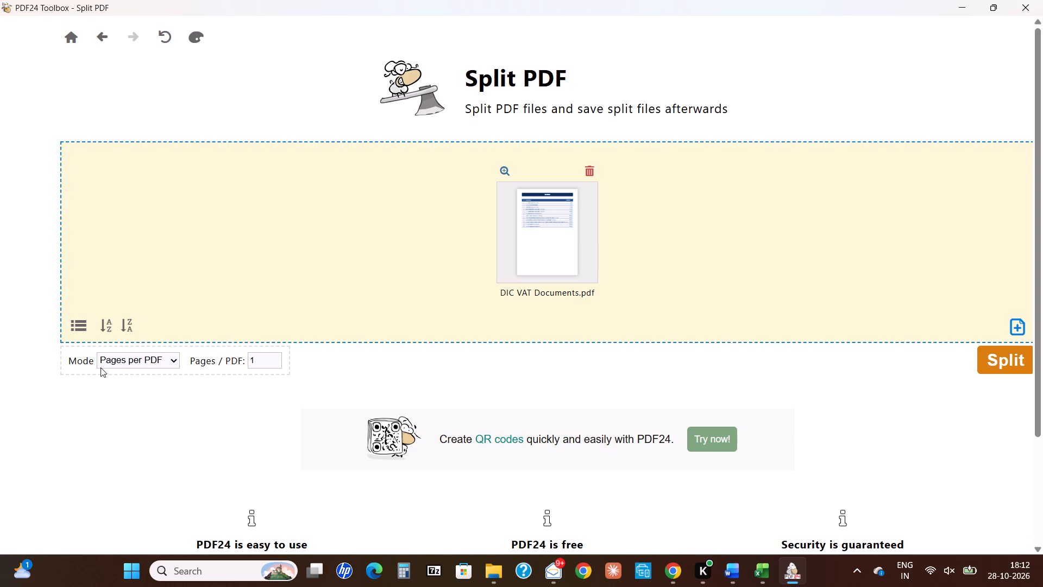
left_click(107, 425)
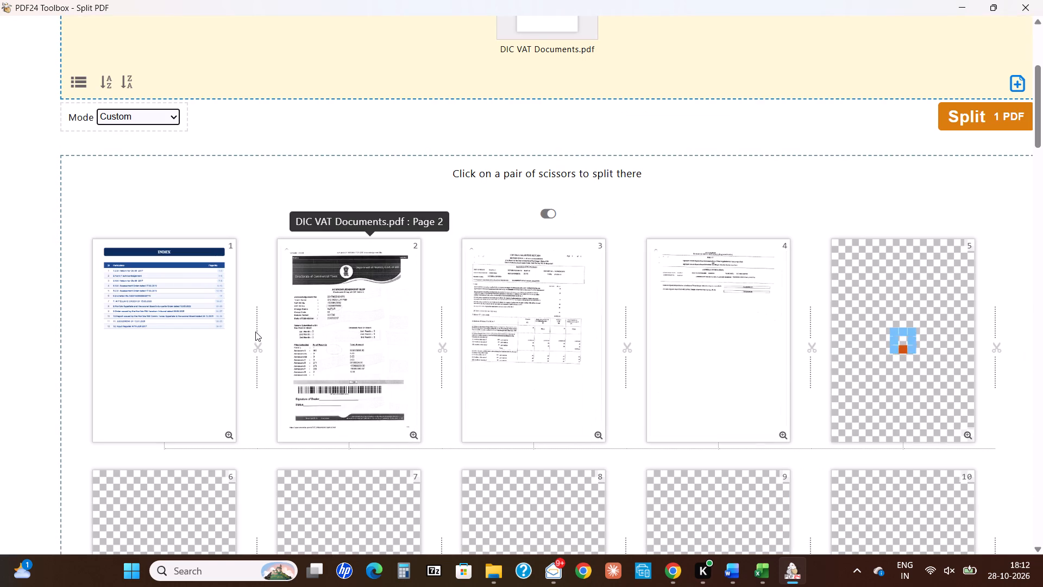
Place a cut between the index on page 1 and page 2, and split the document into two PDFs.
left_click(255, 332)
left_click(256, 344)
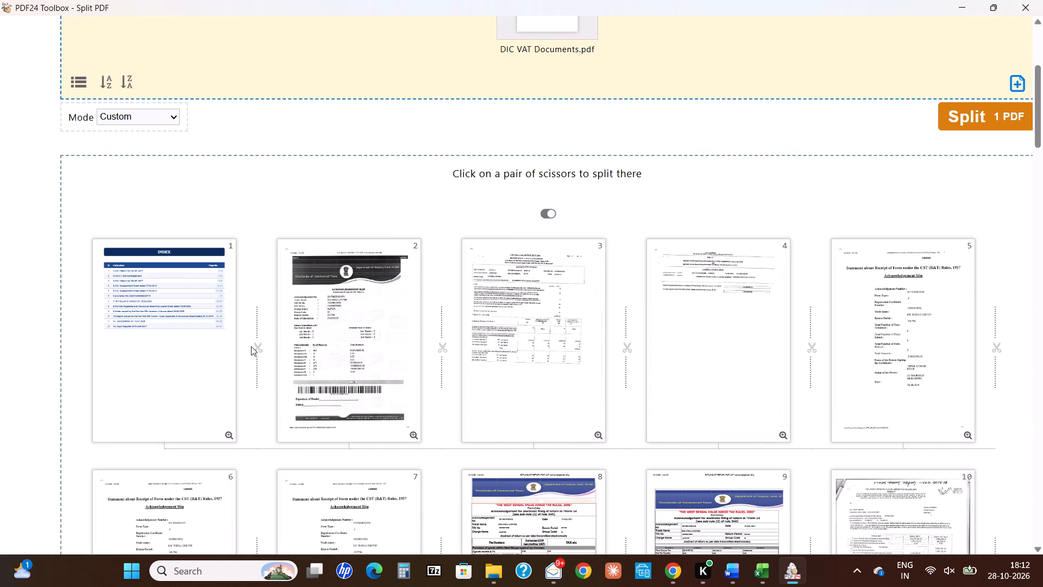
left_click(208, 342)
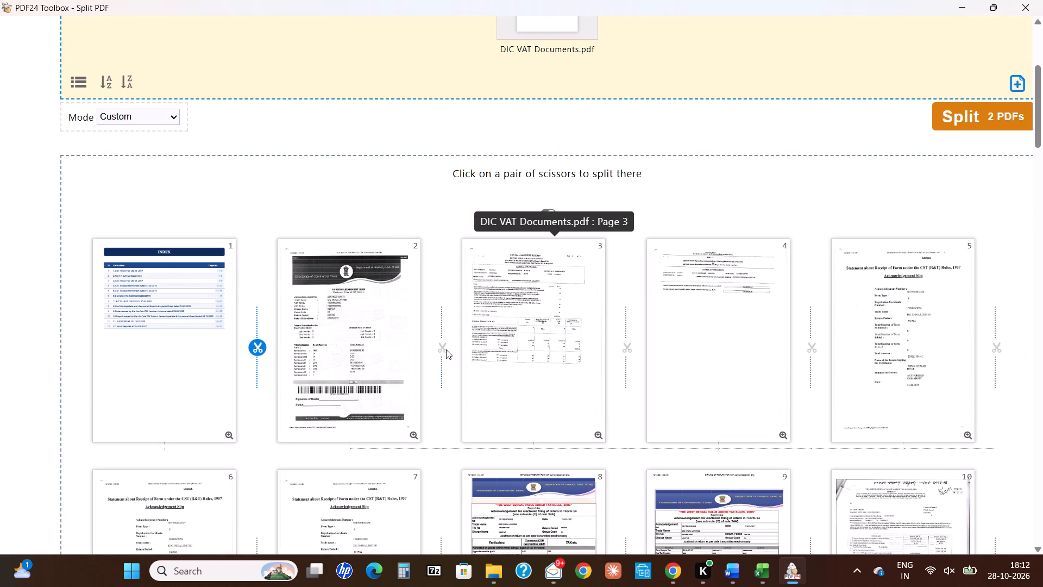
key("ctrl+minus")
key("ctrl+minus")
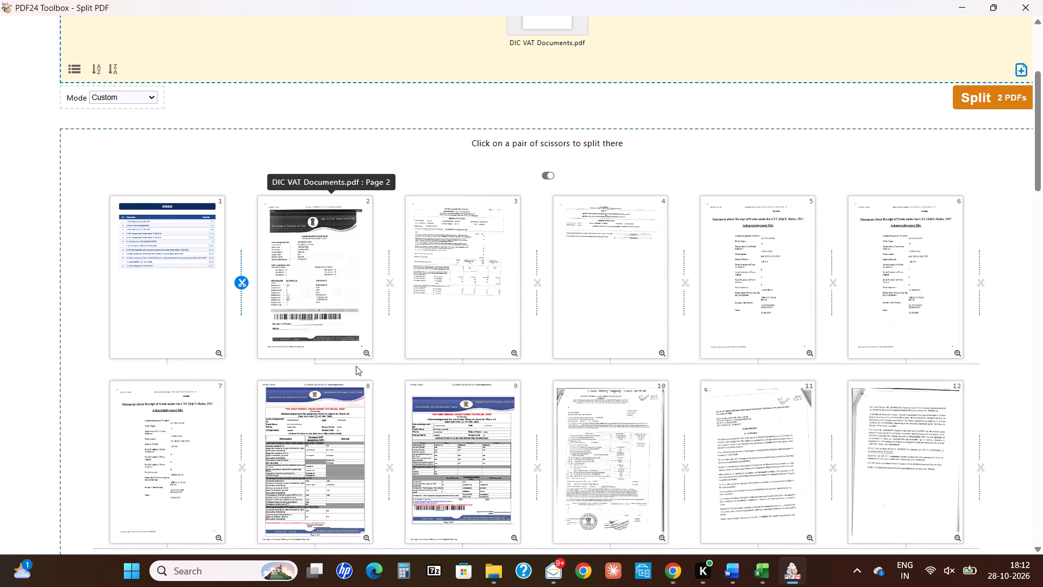
scroll(356, 366, "down", 14)
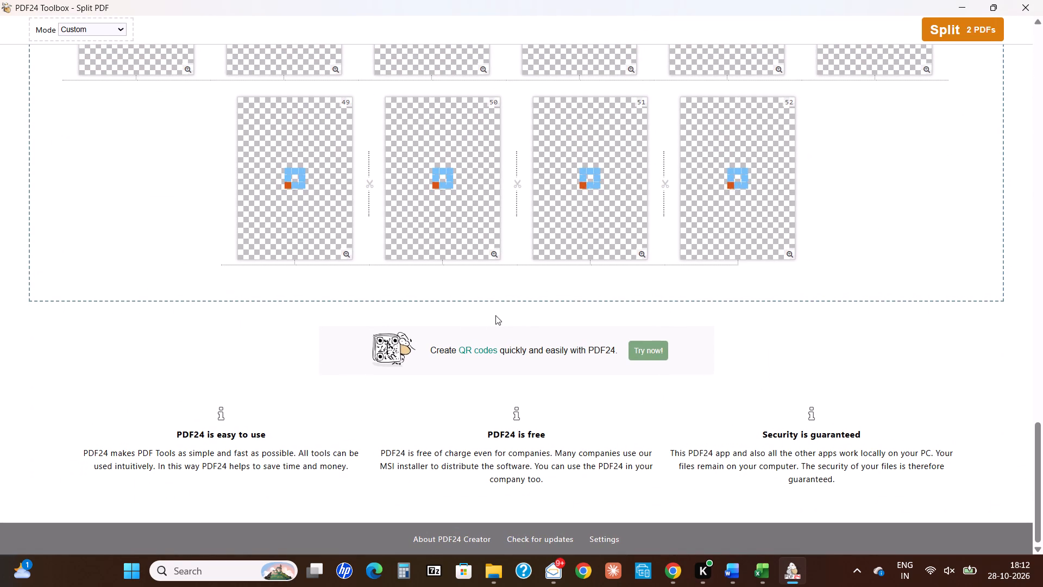
left_click(972, 30)
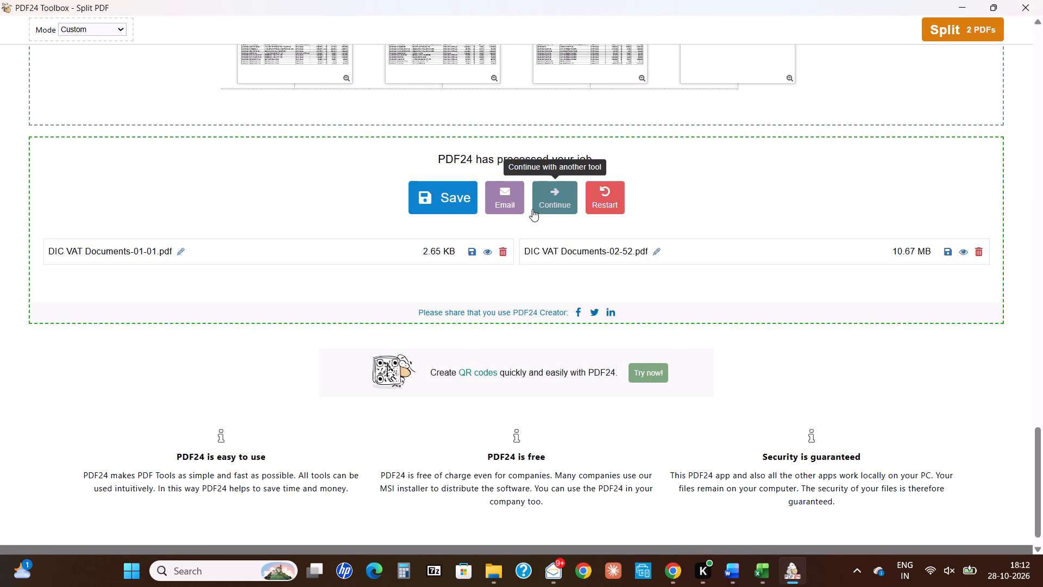
Remove the single-page index PDF from the split results.
left_click(501, 251)
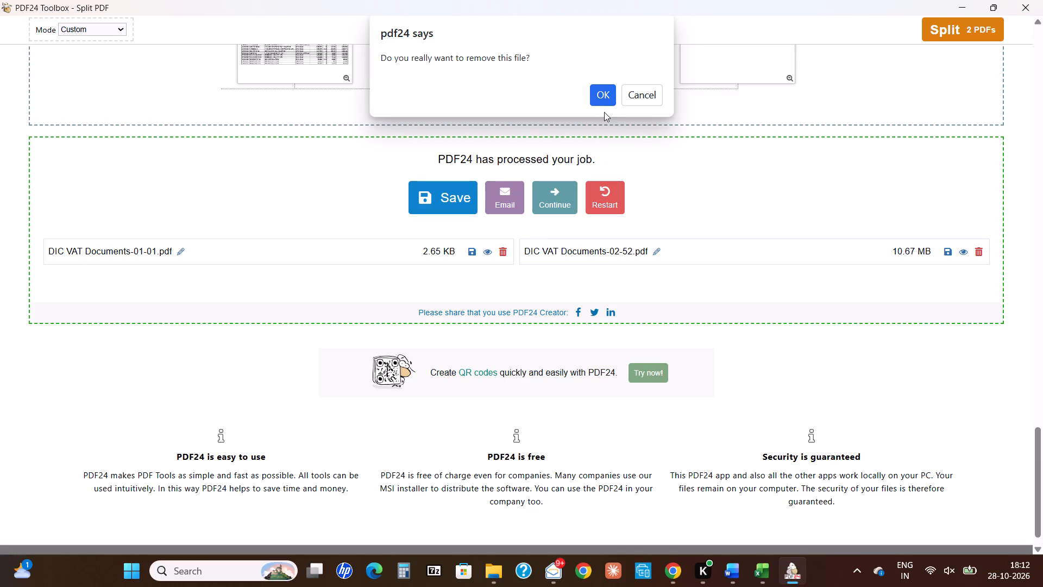
left_click(600, 103)
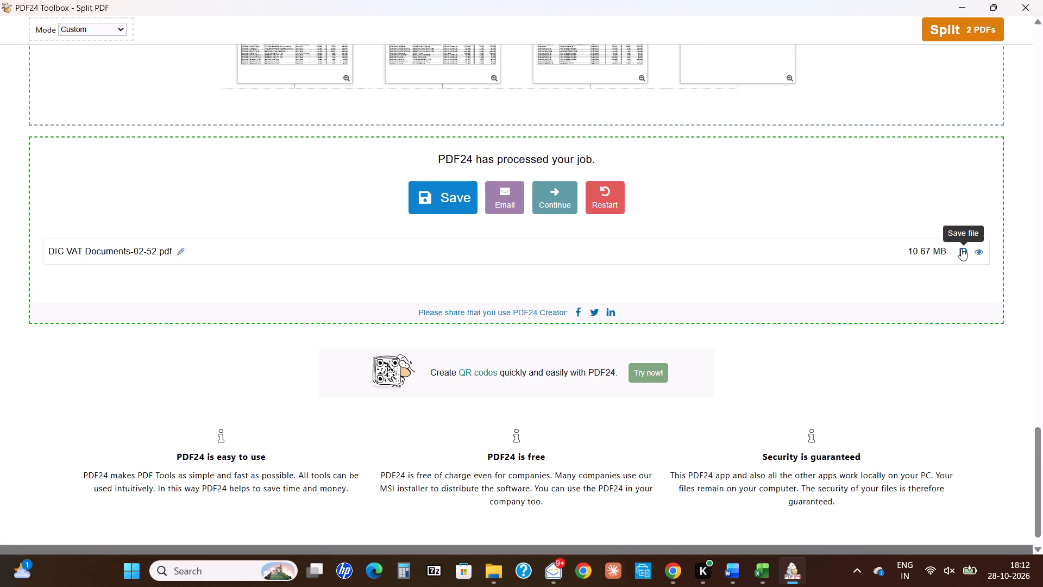
Save the split result DIC VAT Documents-02-52 as a PDF in the Downloads folder.
left_click(961, 248)
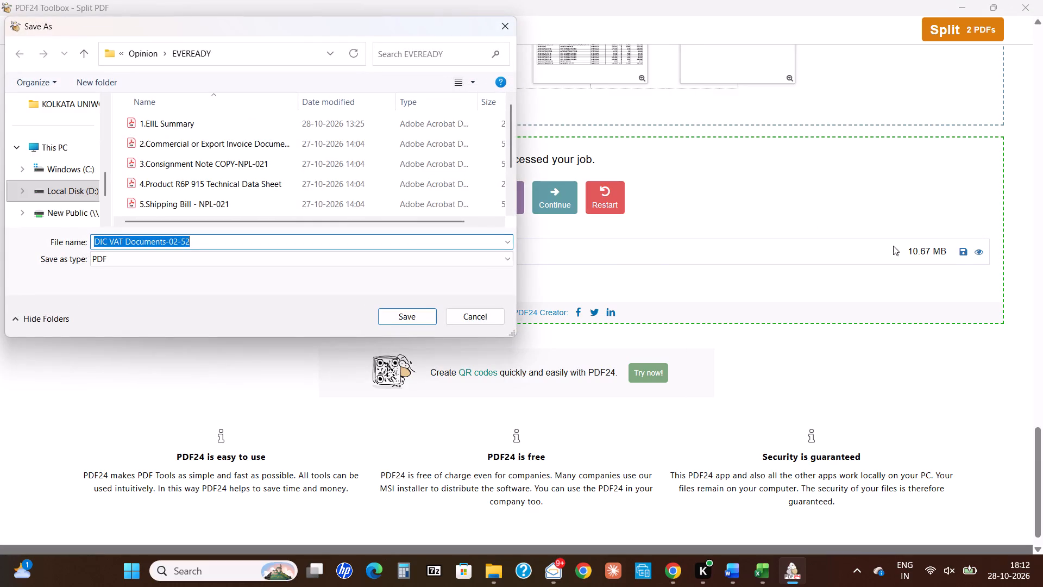
scroll(79, 136, "up", 4)
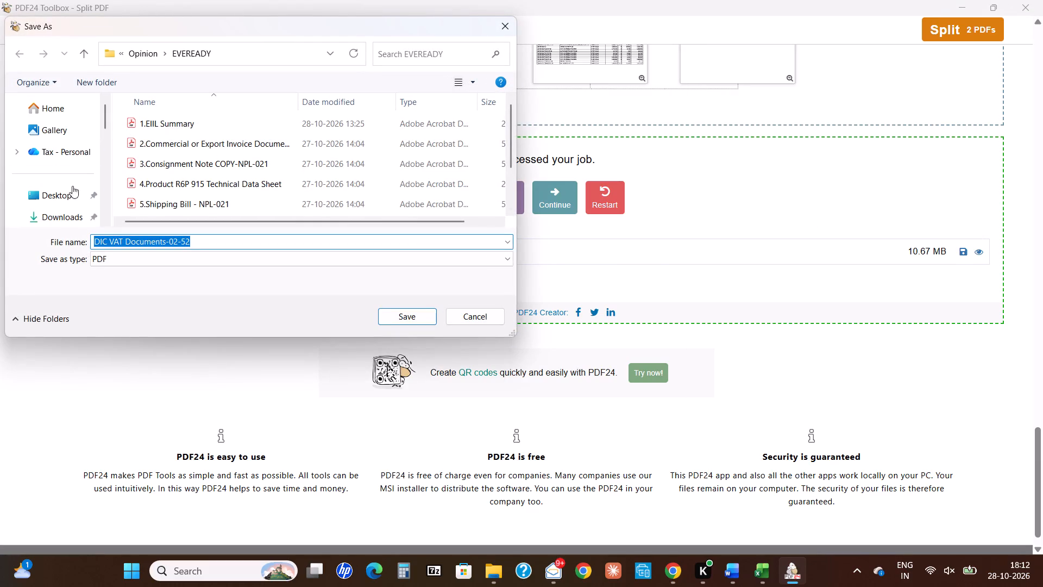
left_click(62, 215)
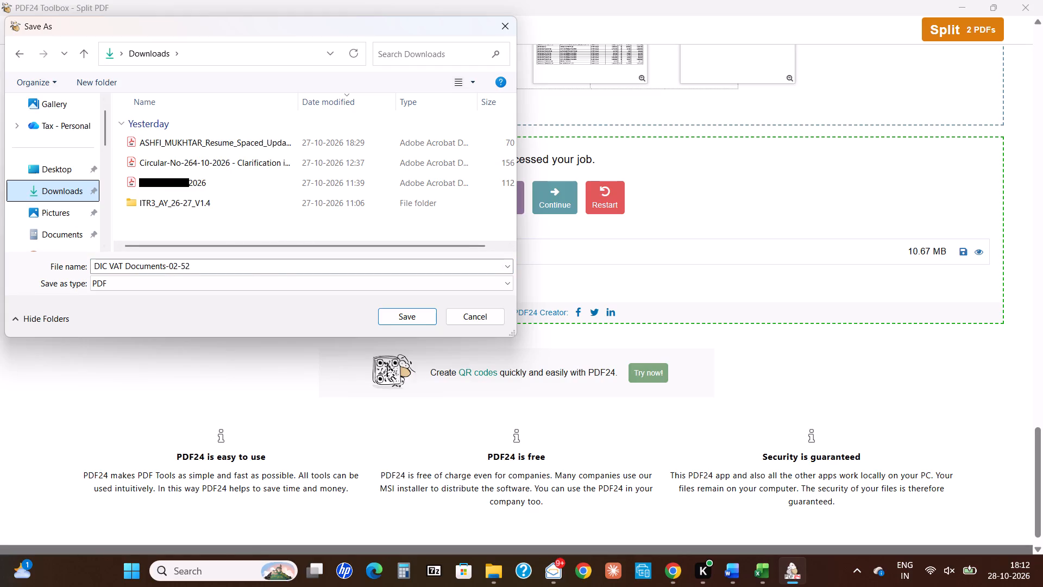
left_click(388, 315)
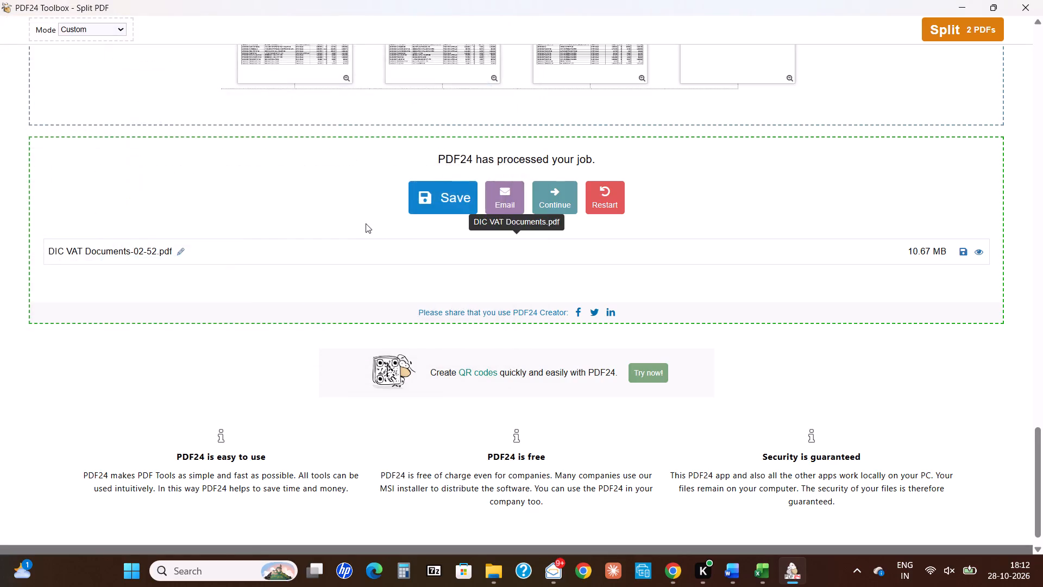
Load DIC VAT Documents-02-52 from Downloads into PDF24's Merge PDF tool.
scroll(366, 223, "up", 18)
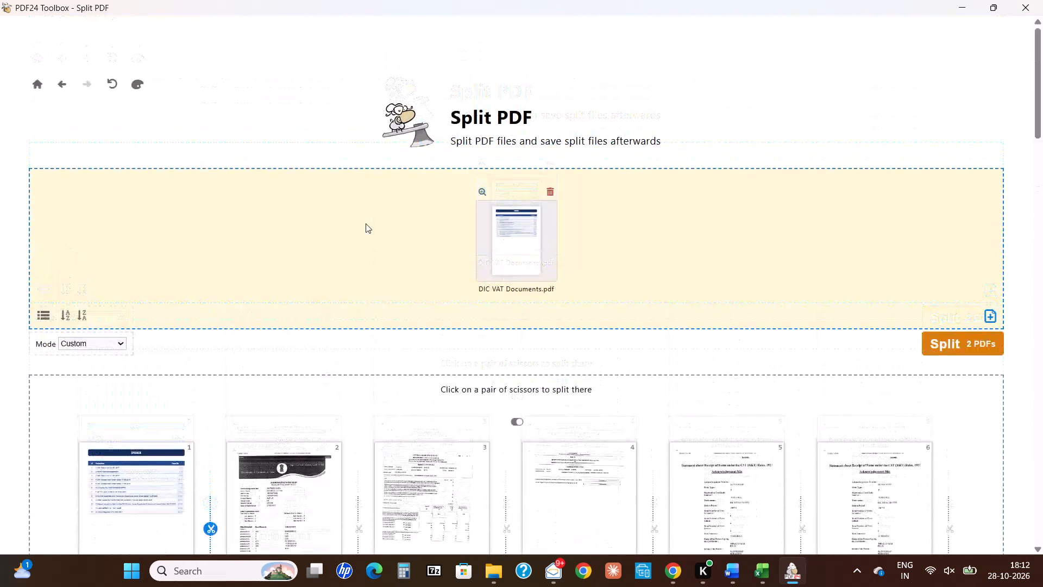
left_click(43, 28)
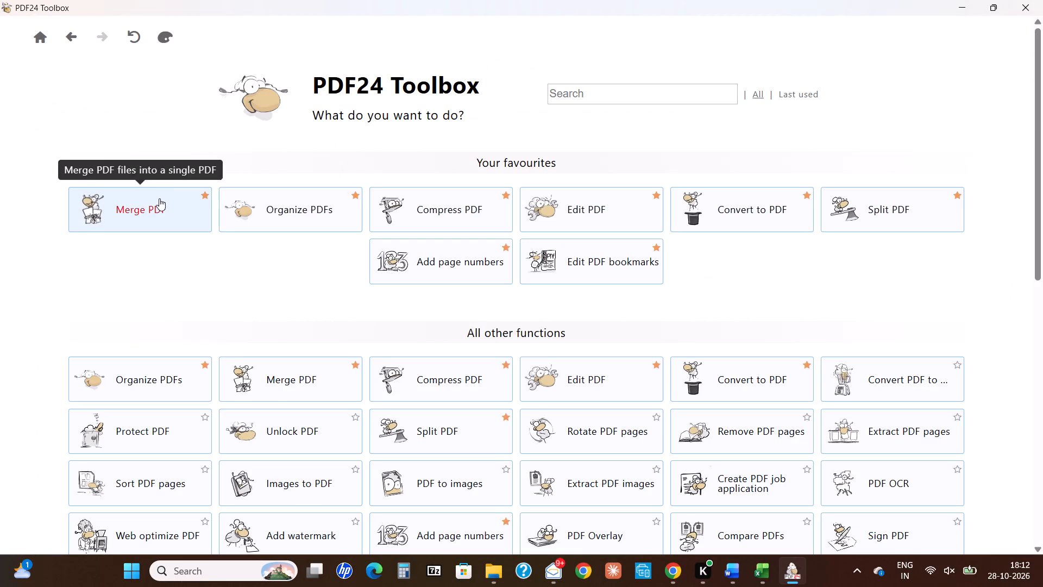
left_click(159, 198)
left_click(459, 202)
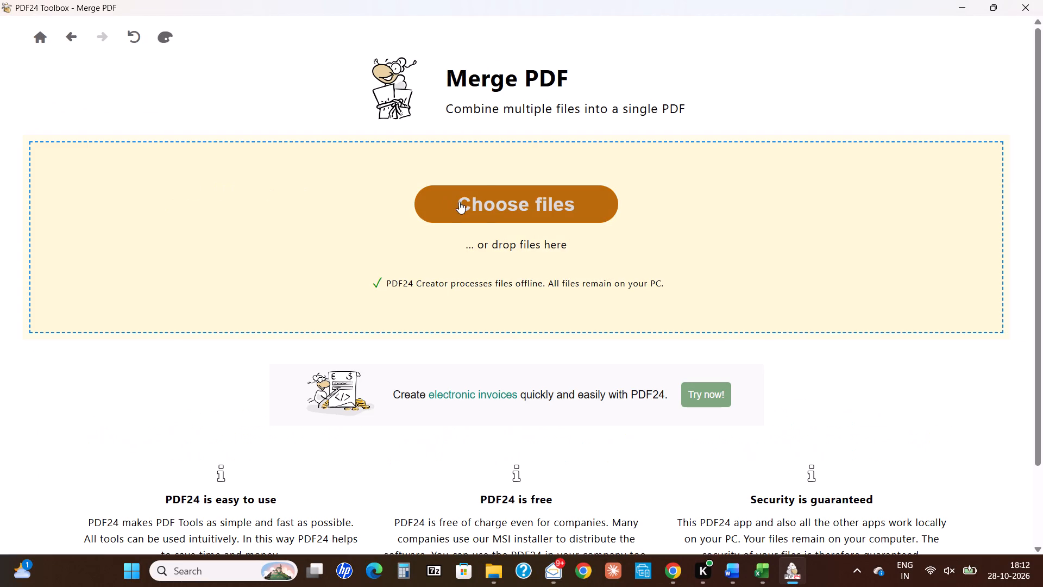
scroll(228, 150, "down", 4)
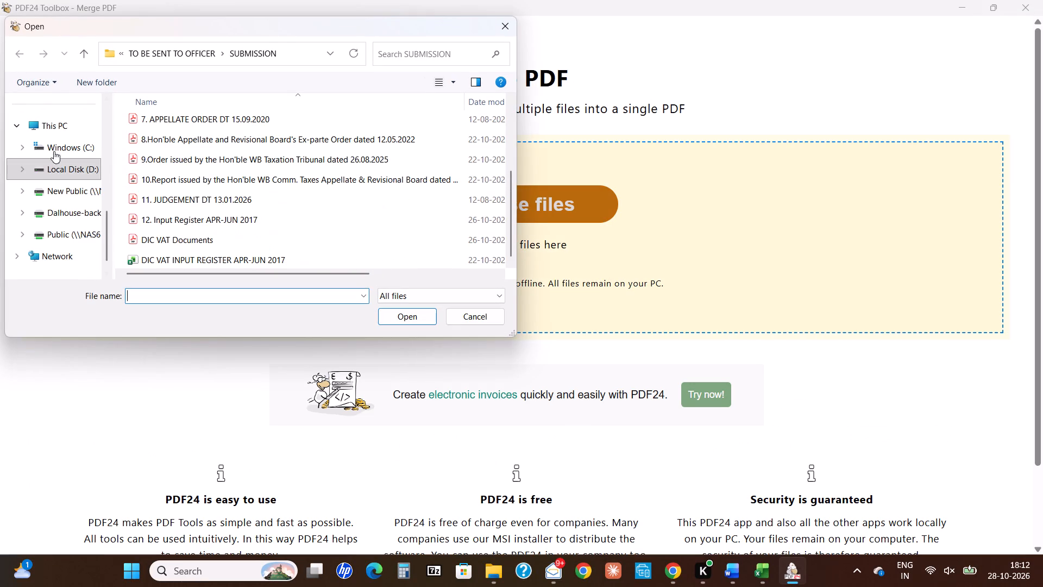
scroll(36, 173, "up", 4)
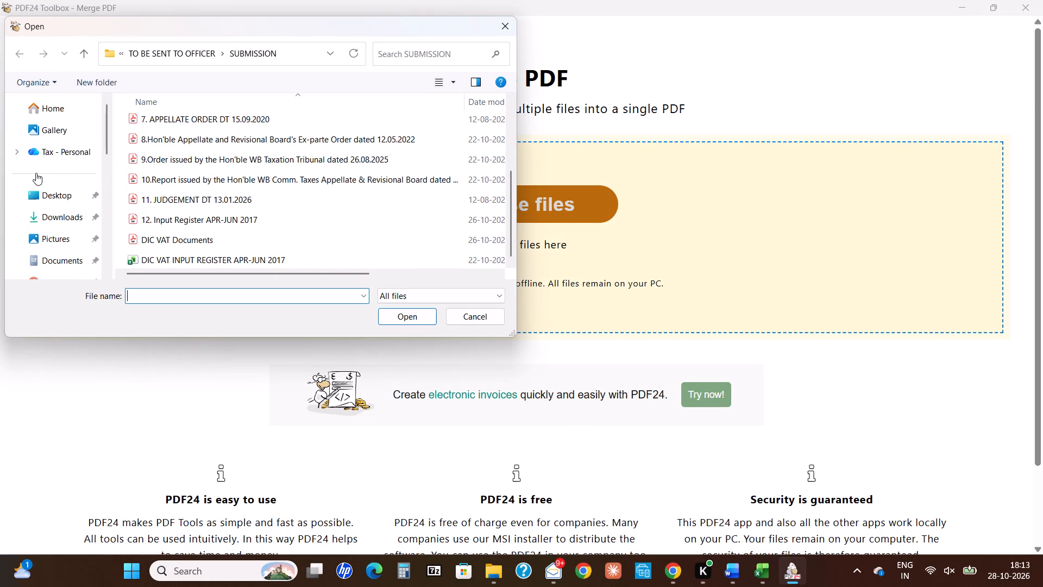
scroll(36, 173, "up", 2)
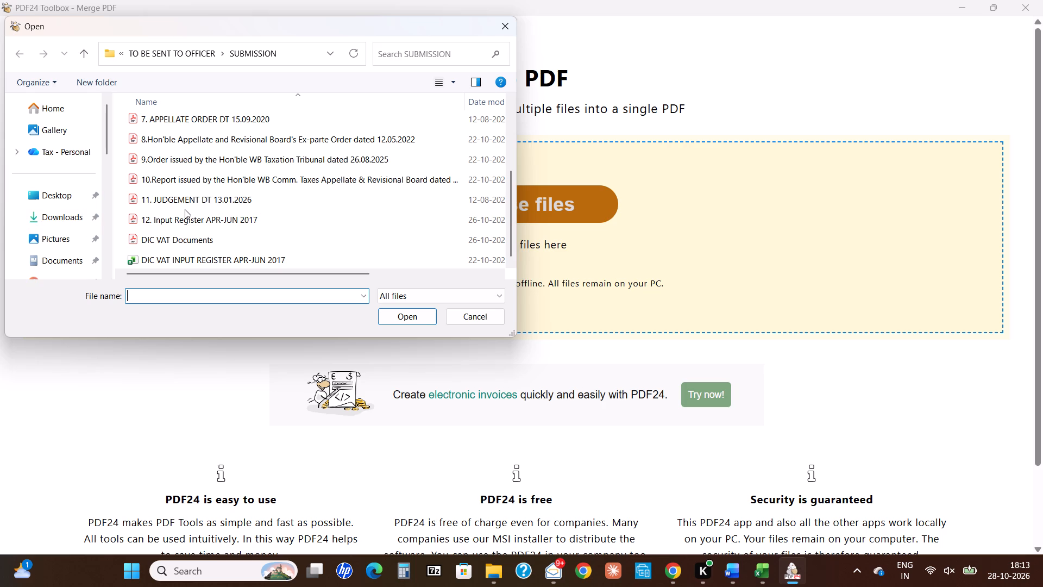
scroll(185, 209, "down", 5)
scroll(183, 226, "up", 10)
scroll(183, 226, "down", 6)
left_click(65, 215)
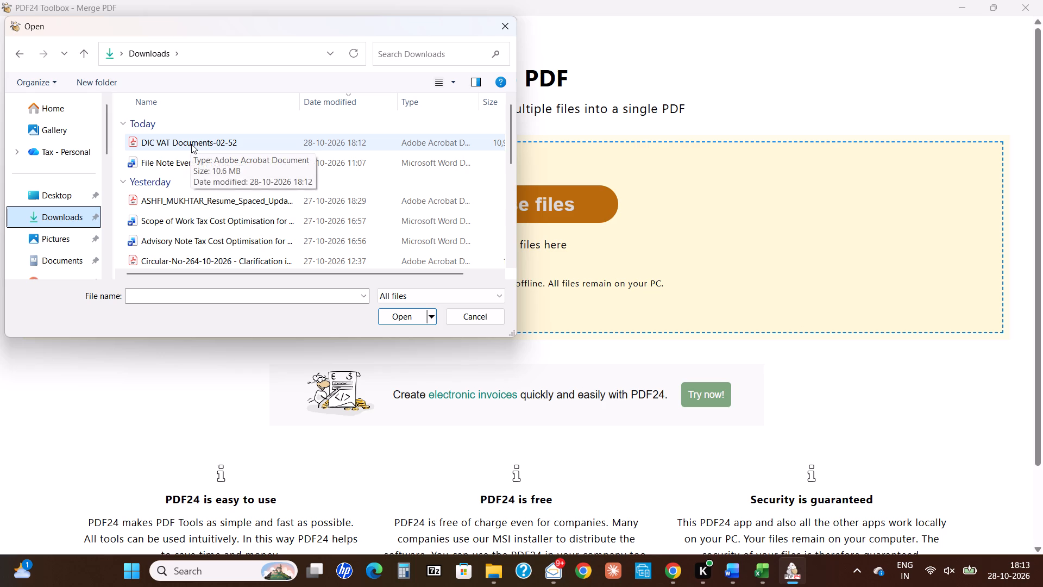
left_click(191, 144)
scroll(54, 245, "down", 1)
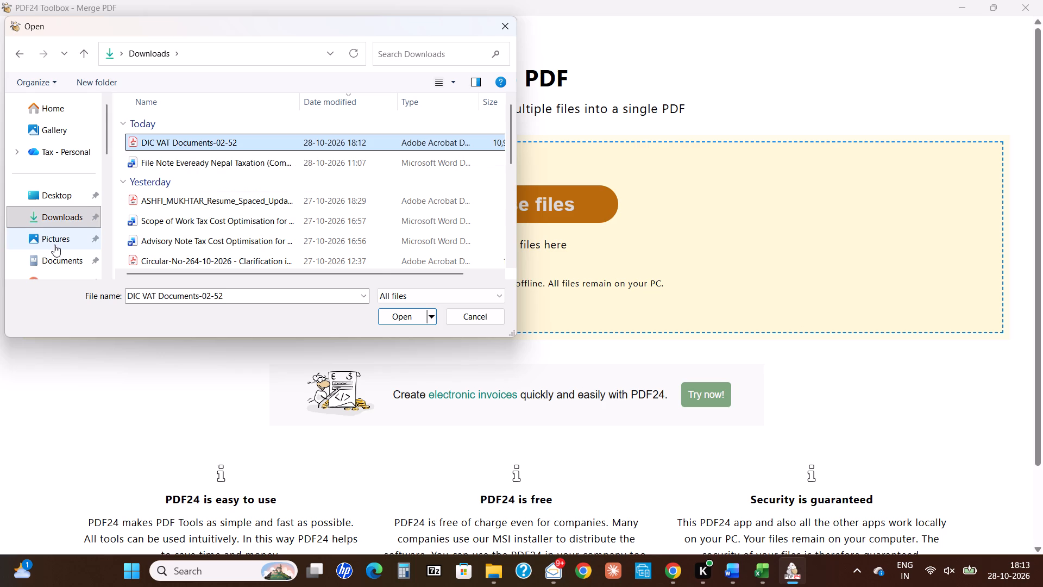
left_click(394, 309)
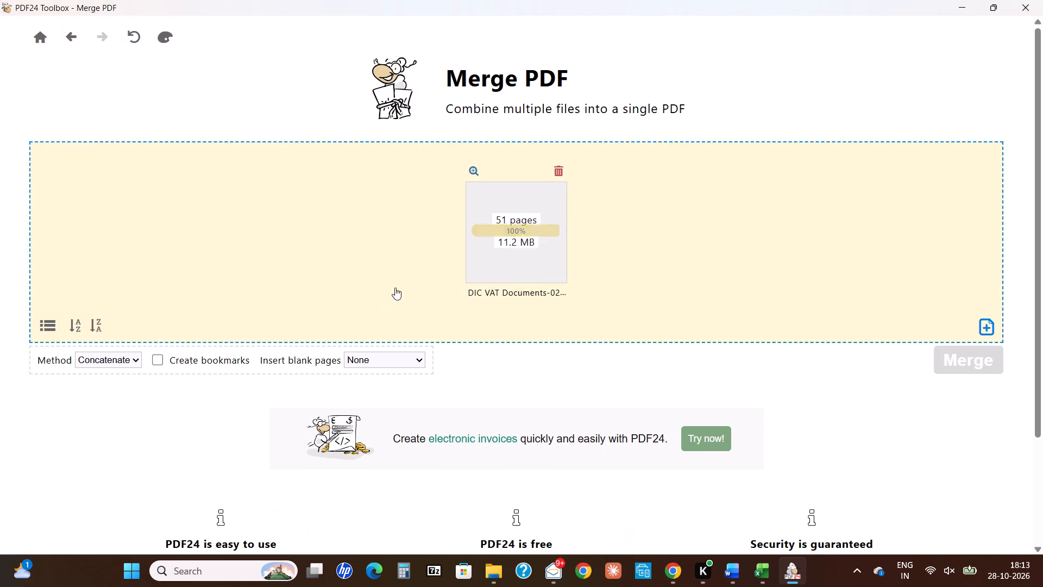
Look for the second file to merge in DIC's VAT Refund folder, its TO BE SENT TO OFFICER and SUBMISSION subfolders, and Downloads.
double_click(657, 270)
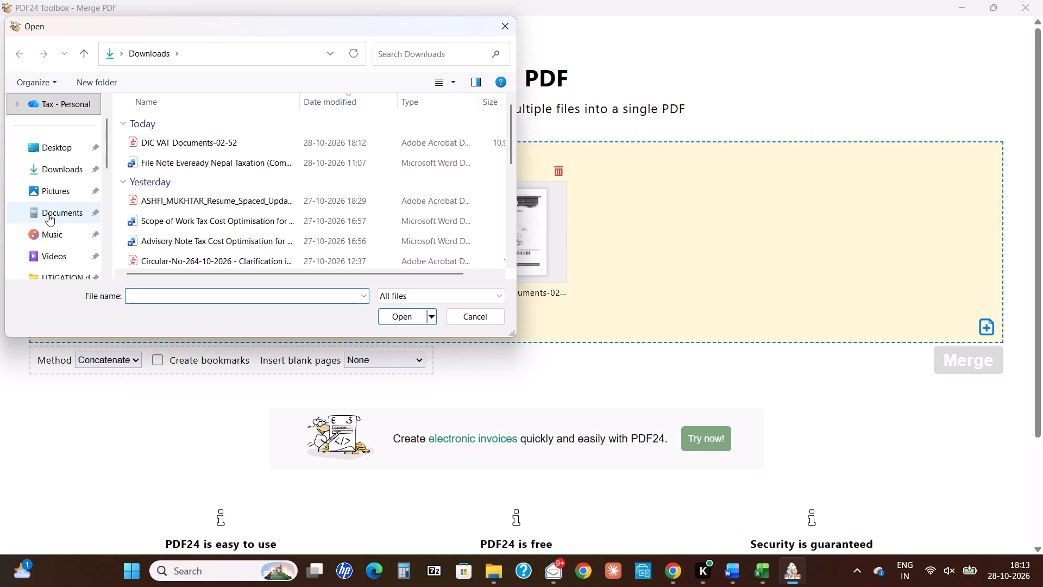
scroll(48, 214, "down", 5)
scroll(60, 182, "up", 2)
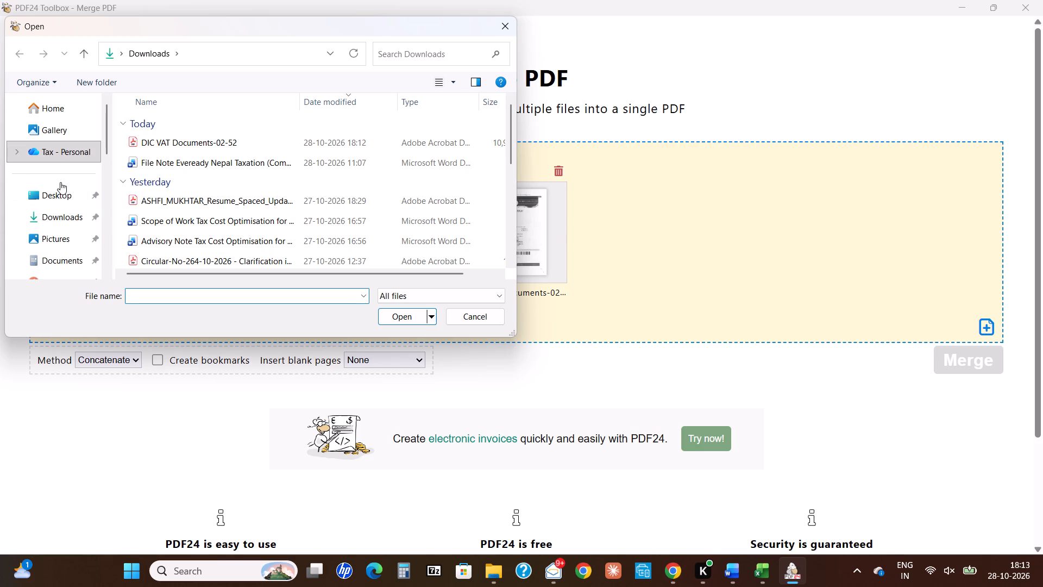
scroll(60, 182, "down", 1)
scroll(60, 182, "up", 1)
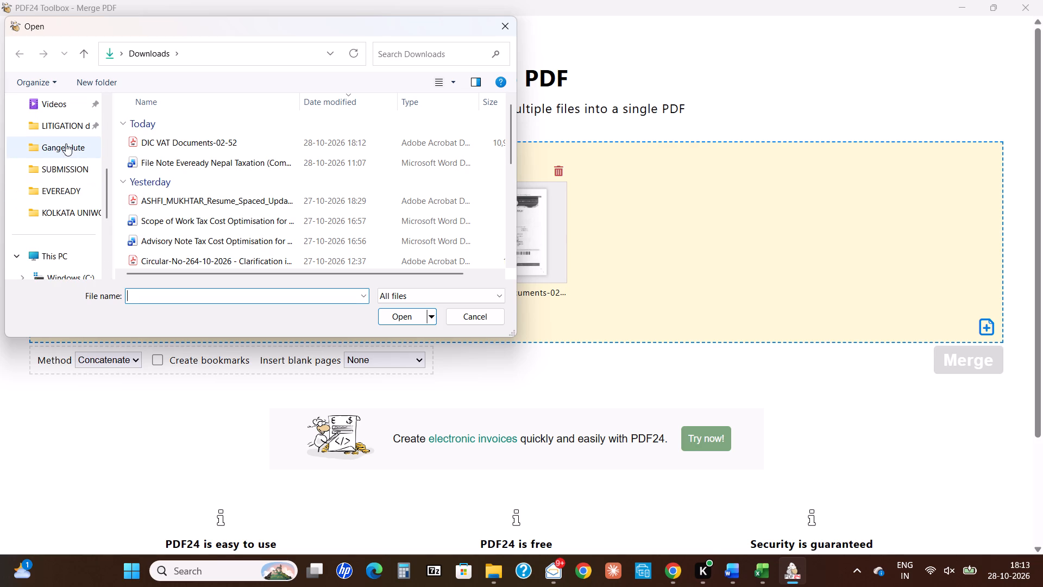
left_click(70, 131)
left_click(200, 166)
type("dci")
key("Return")
double_click(197, 181)
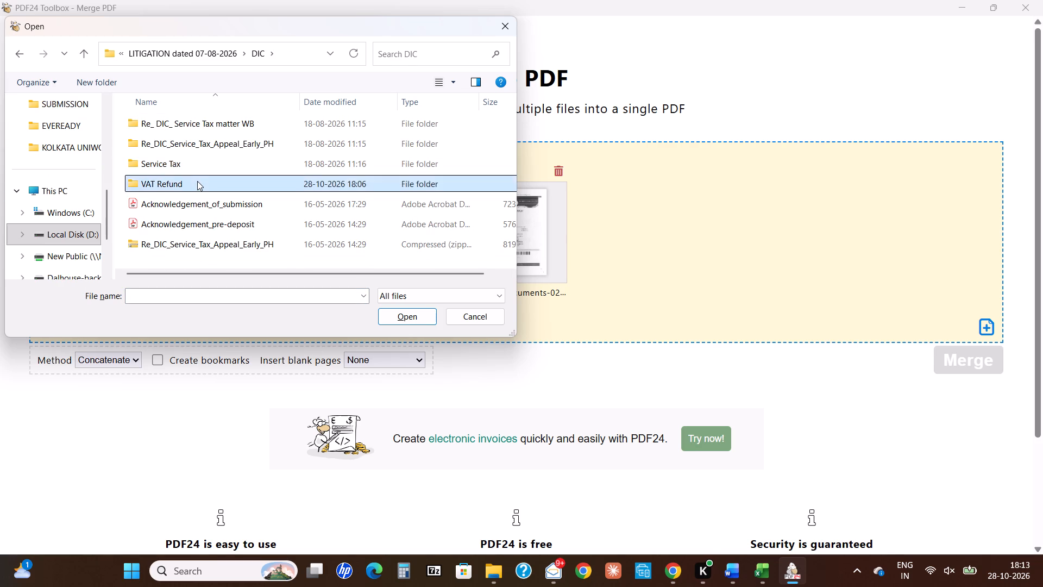
scroll(216, 214, "down", 1)
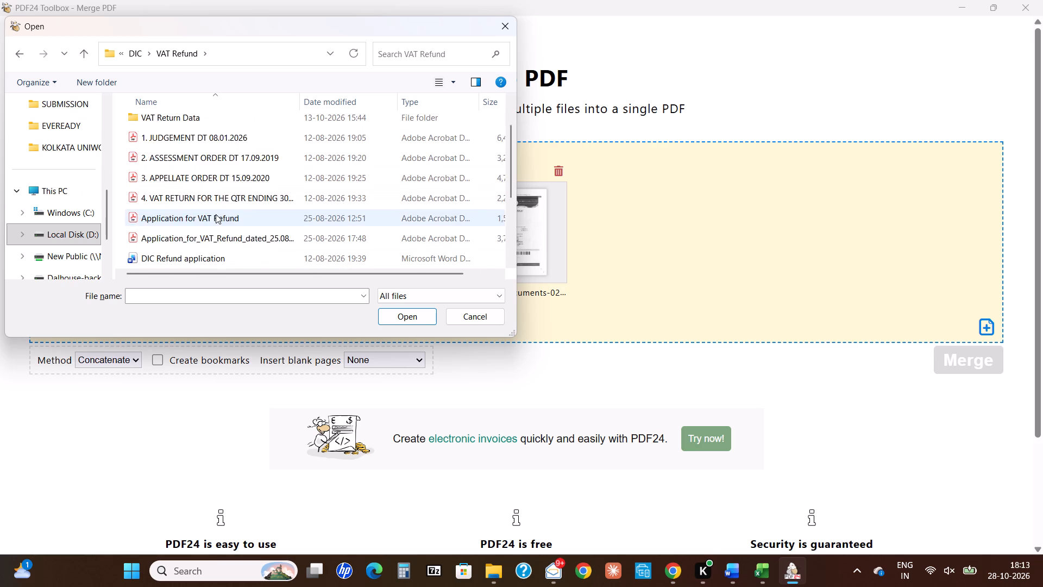
scroll(216, 214, "down", 3)
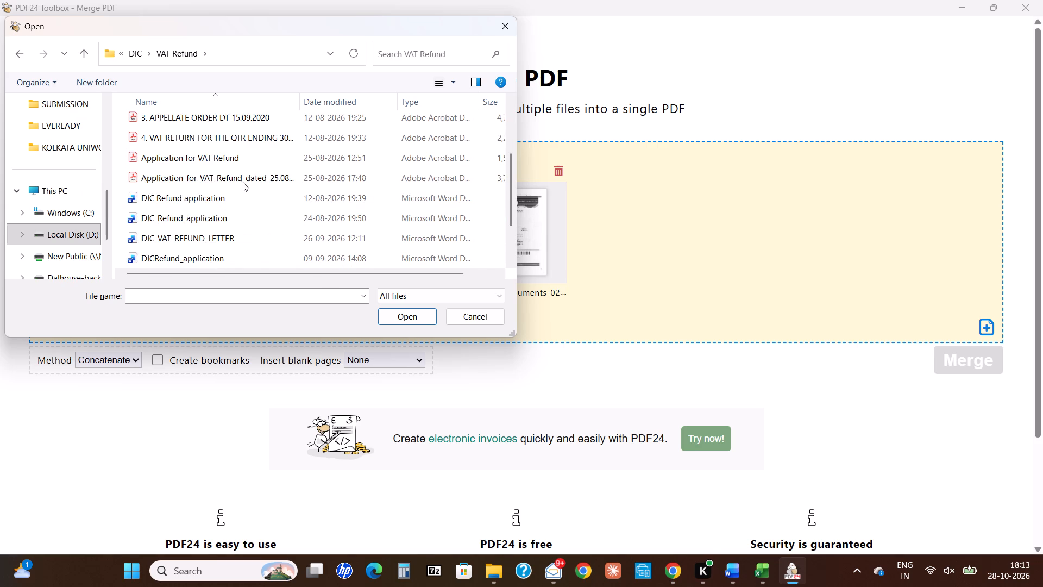
scroll(243, 182, "up", 1)
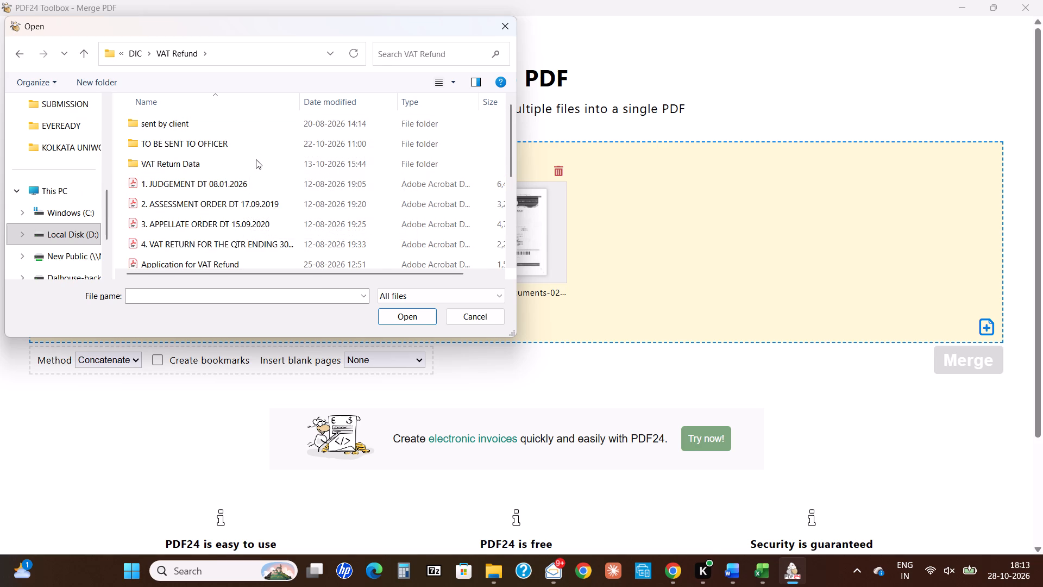
double_click(259, 148)
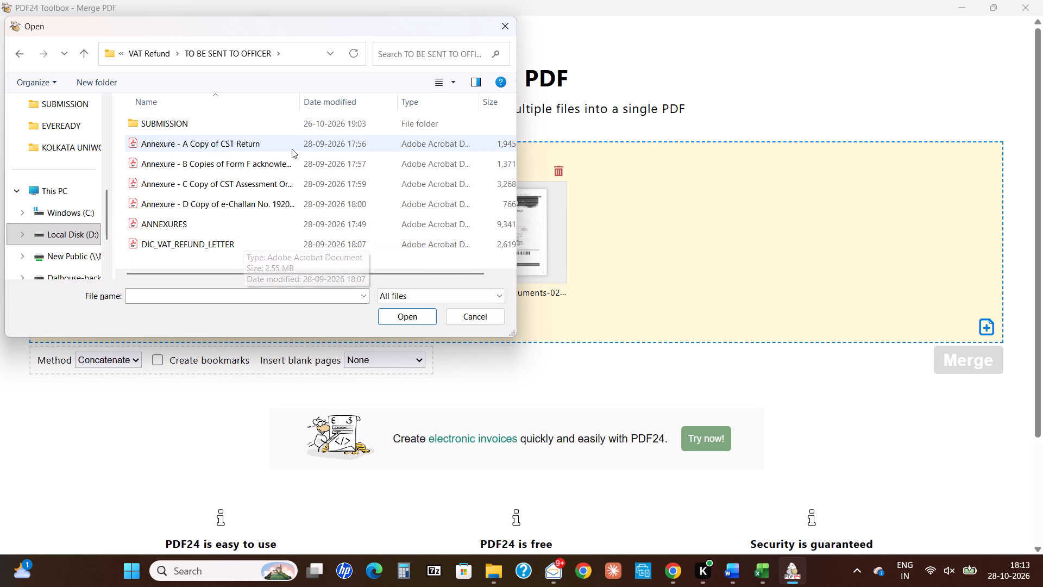
double_click(304, 120)
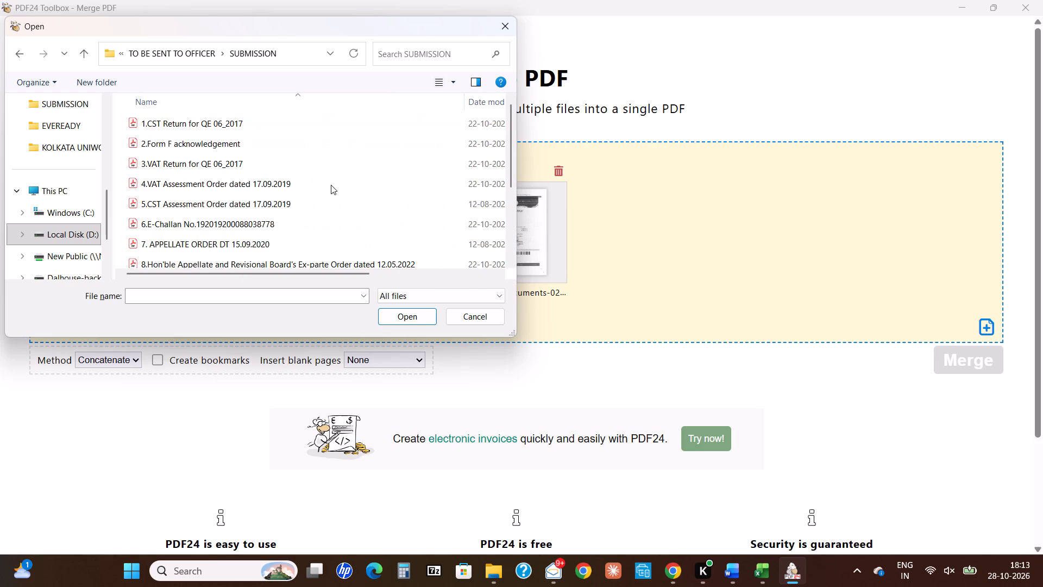
scroll(331, 185, "down", 2)
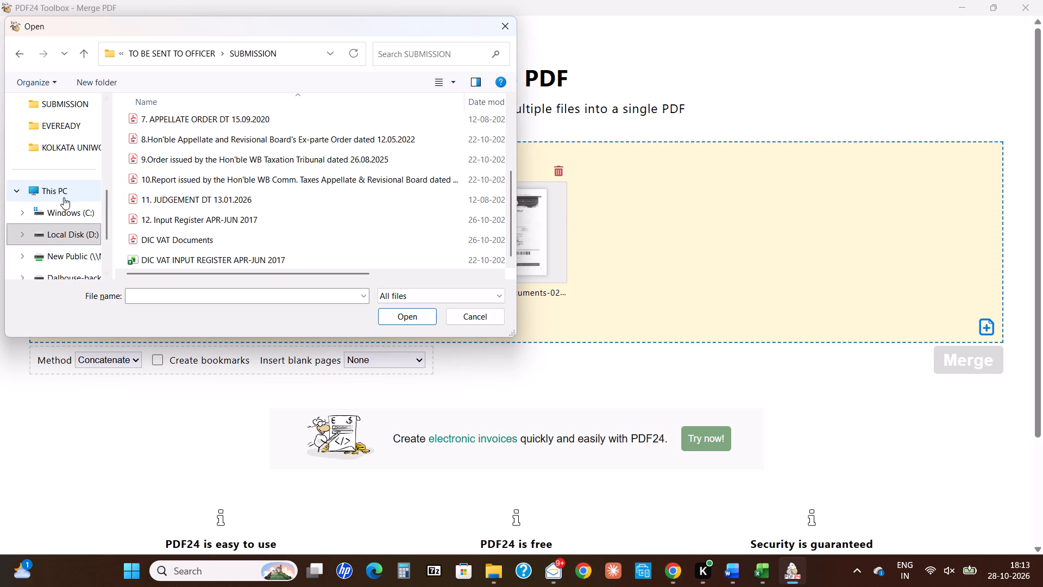
scroll(83, 124, "up", 1)
left_click(77, 211)
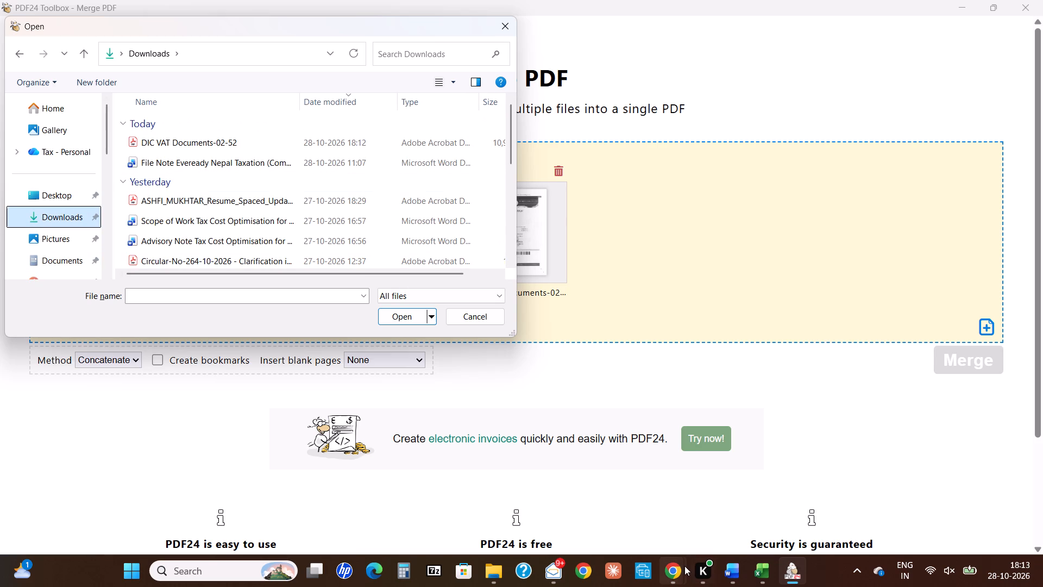
Switch to HP Smart, scan the page on the scanner glass, and open the save location dialog for it as a Basic PDF.
left_click(654, 569)
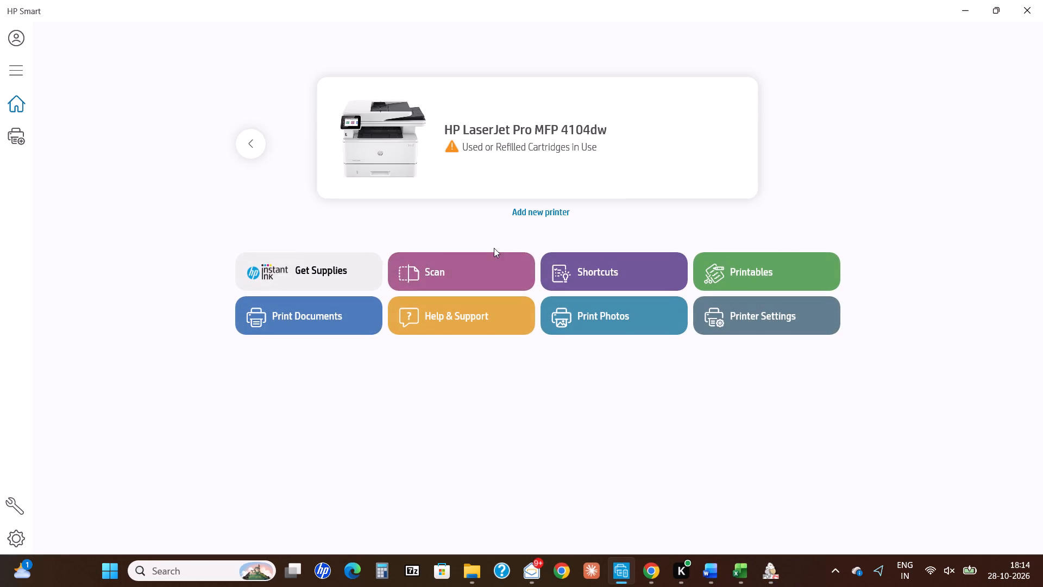
left_click(497, 261)
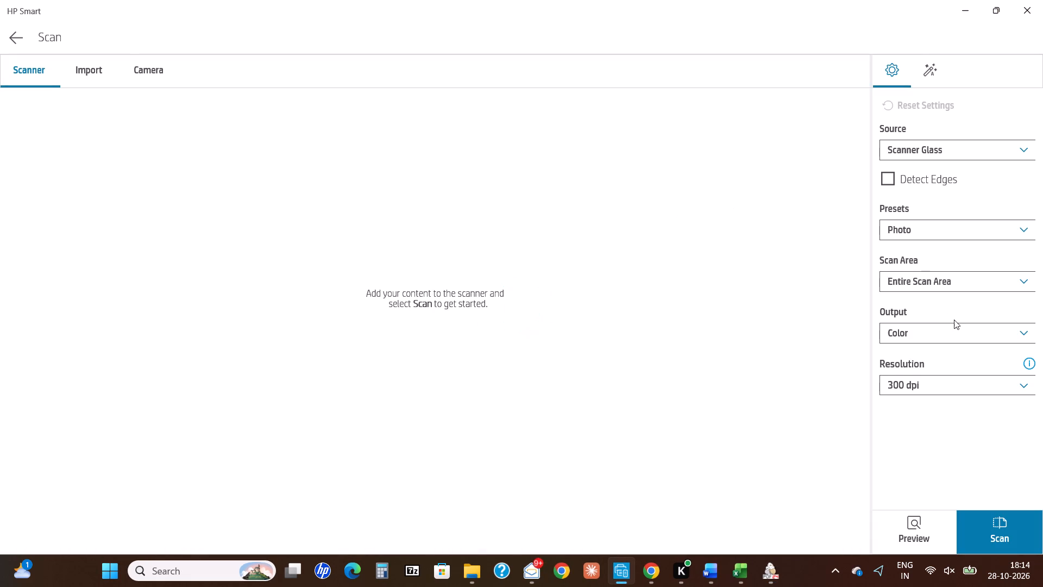
left_click(1021, 540)
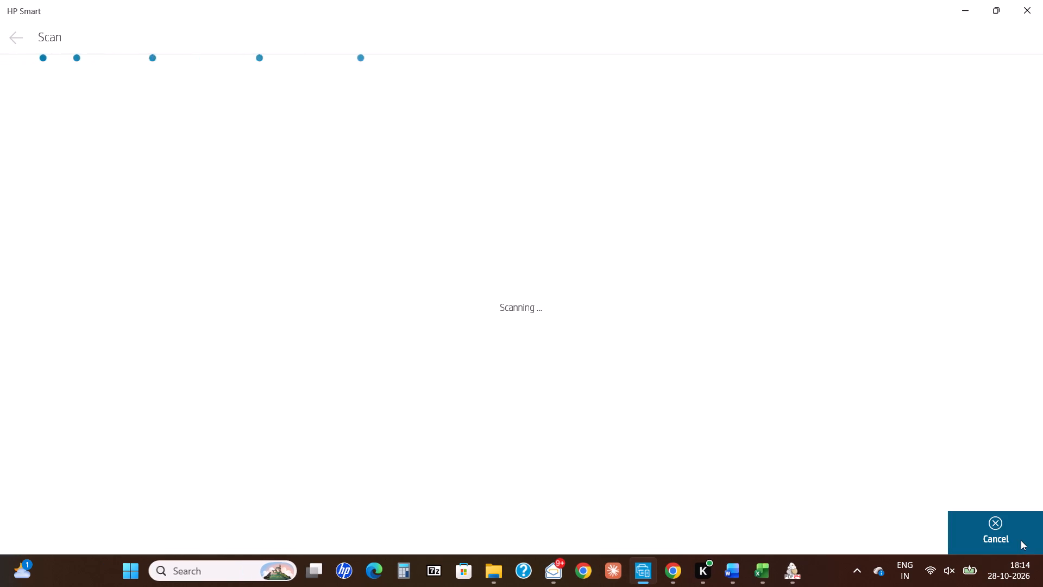
left_click(972, 515)
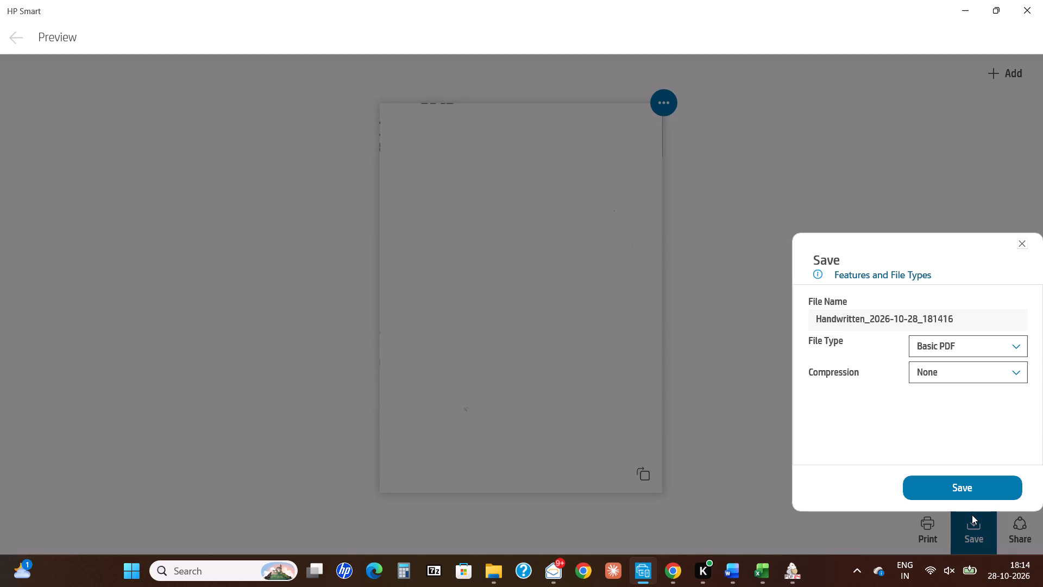
left_click(975, 503)
left_click(975, 496)
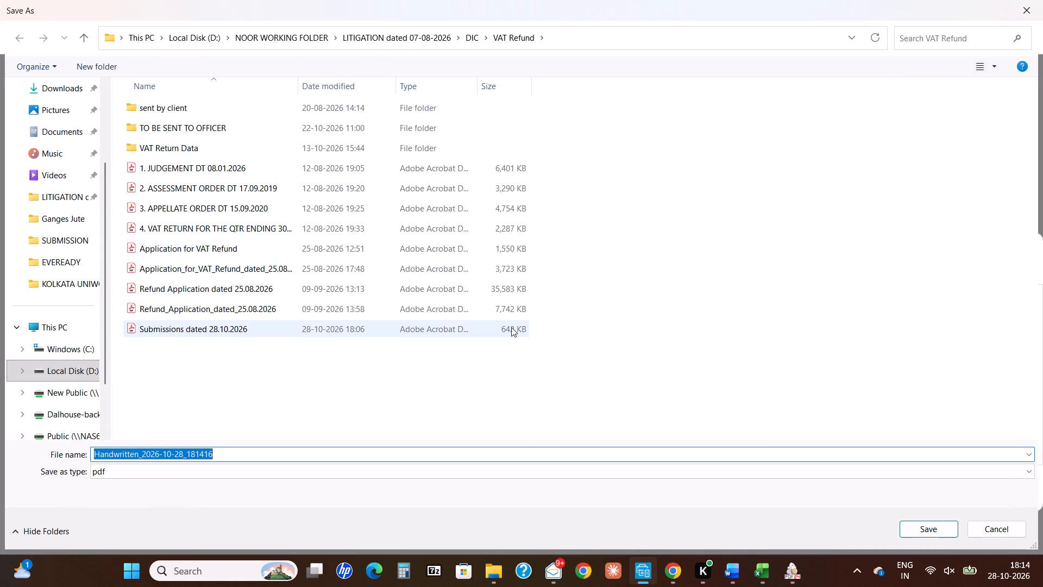
Switch to PDF24 and add Submissions dated 28.10.2026 from DIC's VAT Refund folder to the files being merged.
key("alt+Tab")
left_click(509, 23)
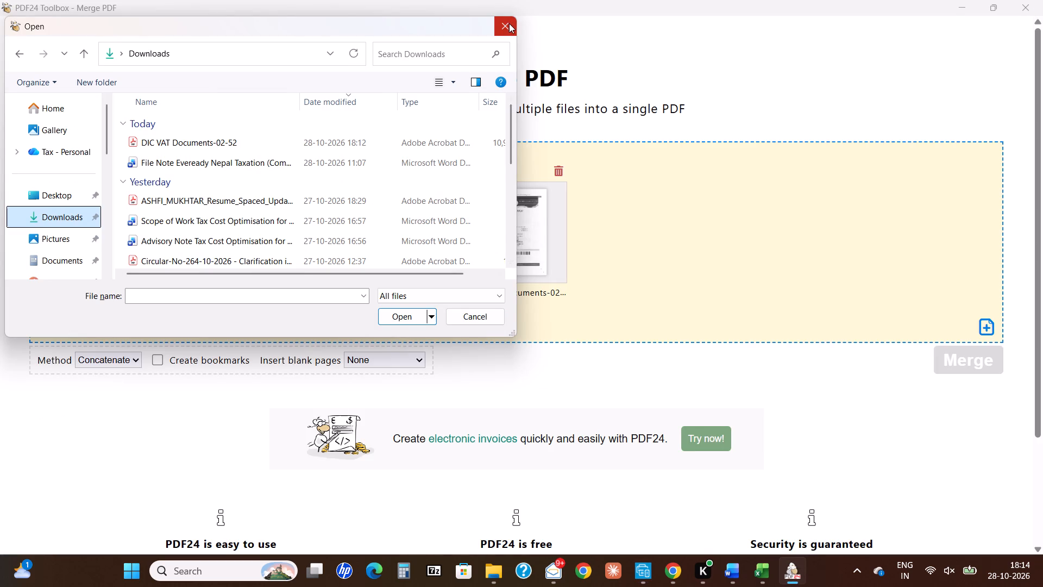
double_click(693, 264)
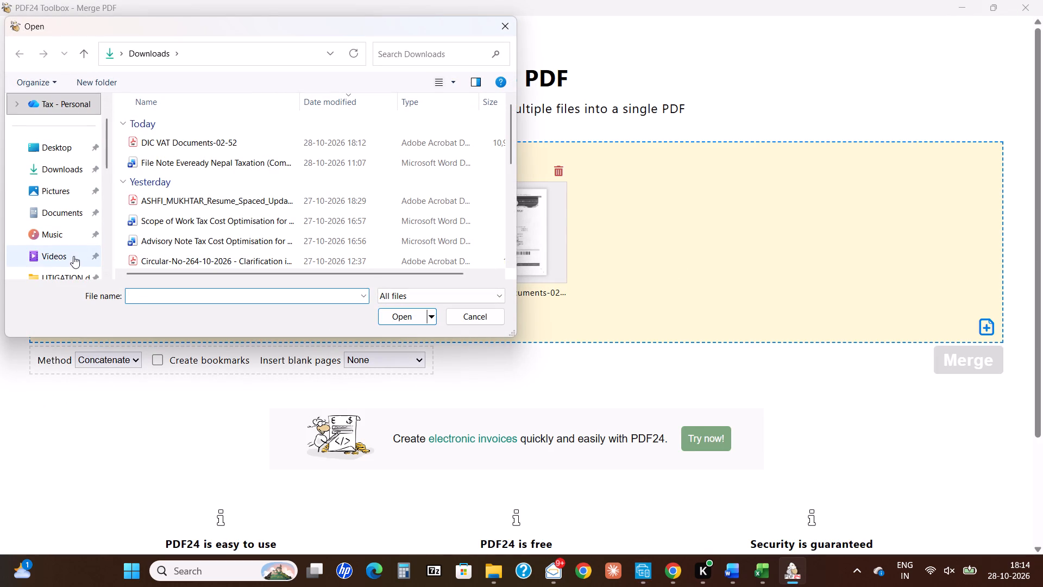
left_click(74, 270)
left_click(218, 214)
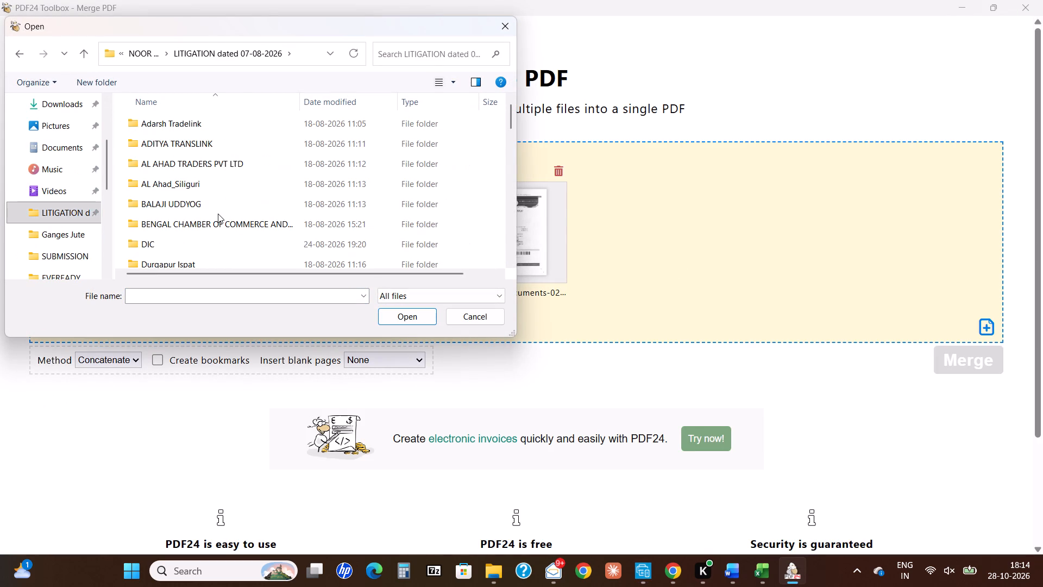
double_click(217, 247)
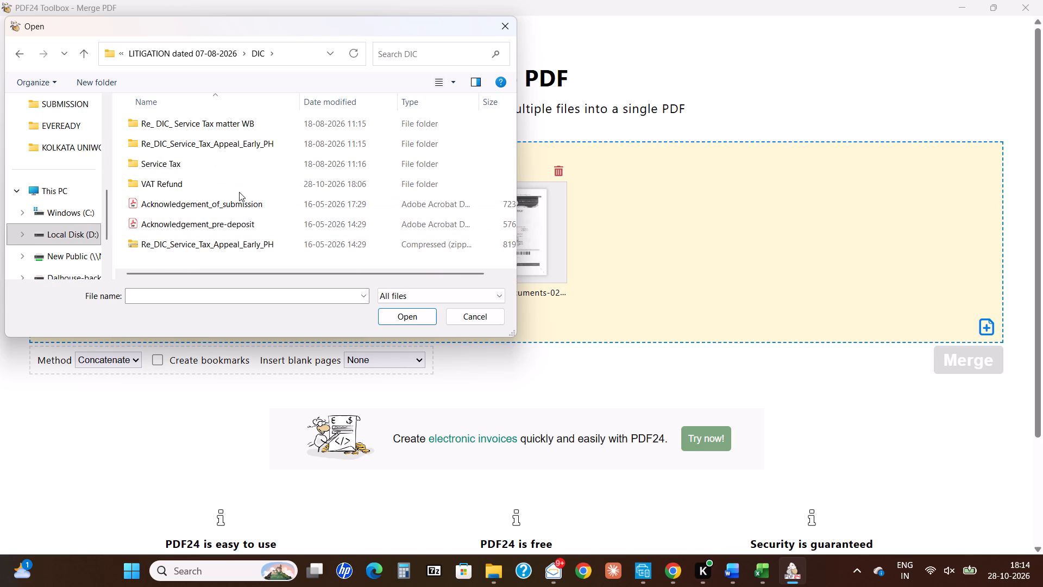
double_click(244, 186)
scroll(244, 186, "down", 1)
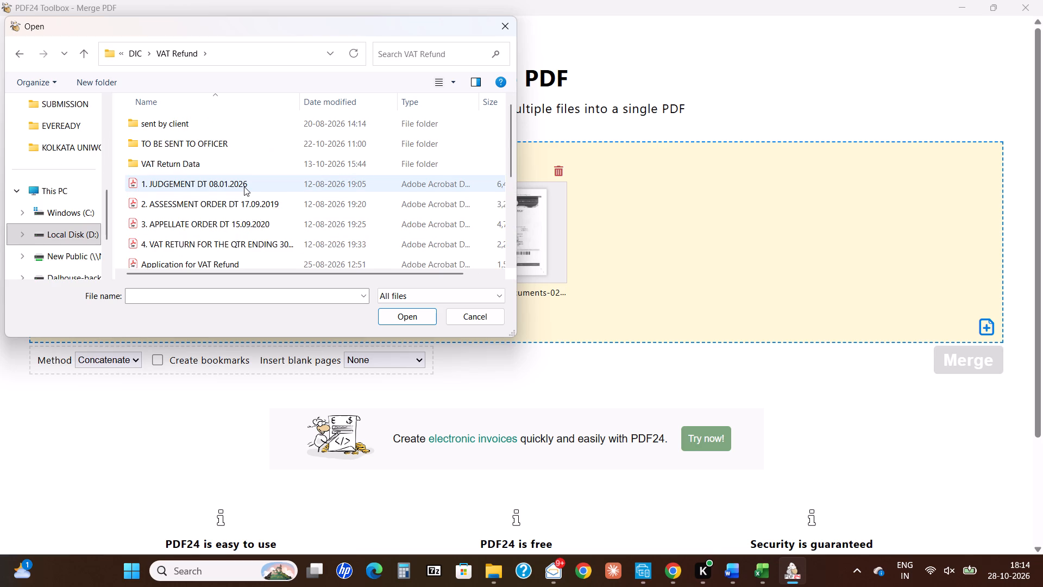
scroll(244, 186, "down", 1)
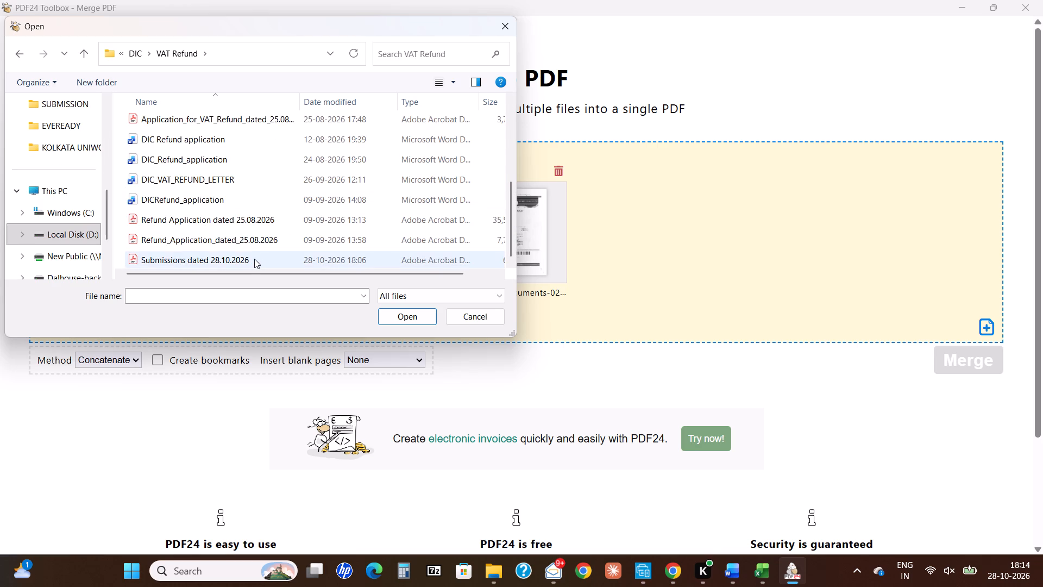
double_click(254, 259)
Place the submission ahead of DIC VAT Documents-02-52 and merge the two files.
left_click_drag(526, 259, 380, 256)
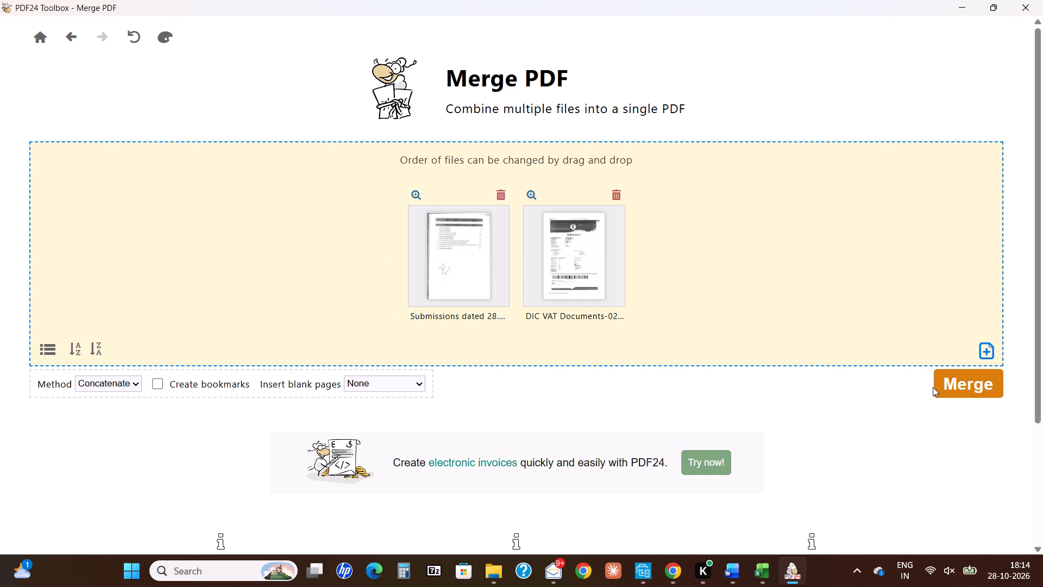
left_click(935, 388)
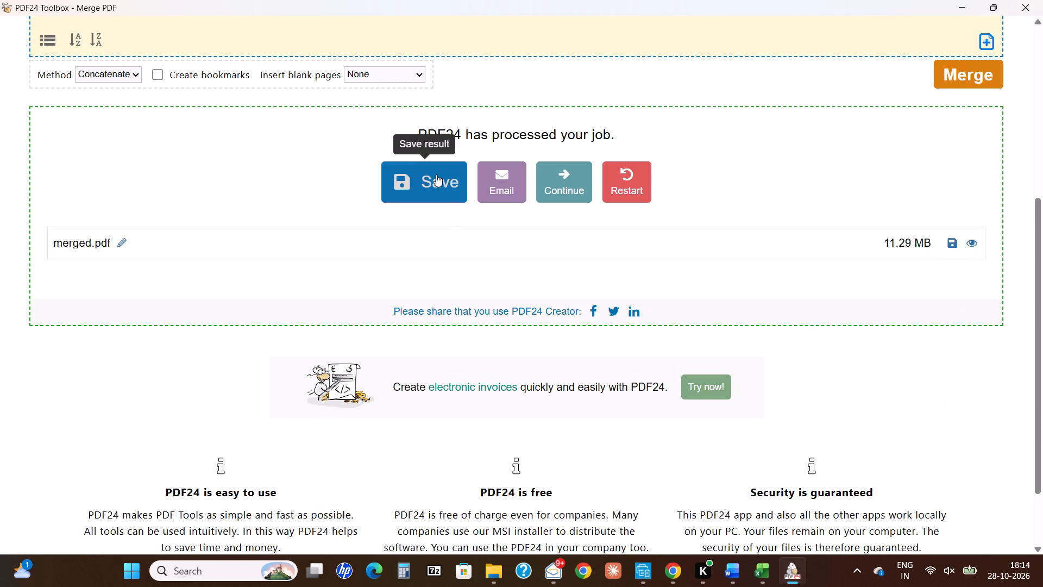
Start saving the merged PDF and choose the TO BE SENT TO OFFICER folder inside DIC's VAT Refund folder as destination.
left_click(435, 173)
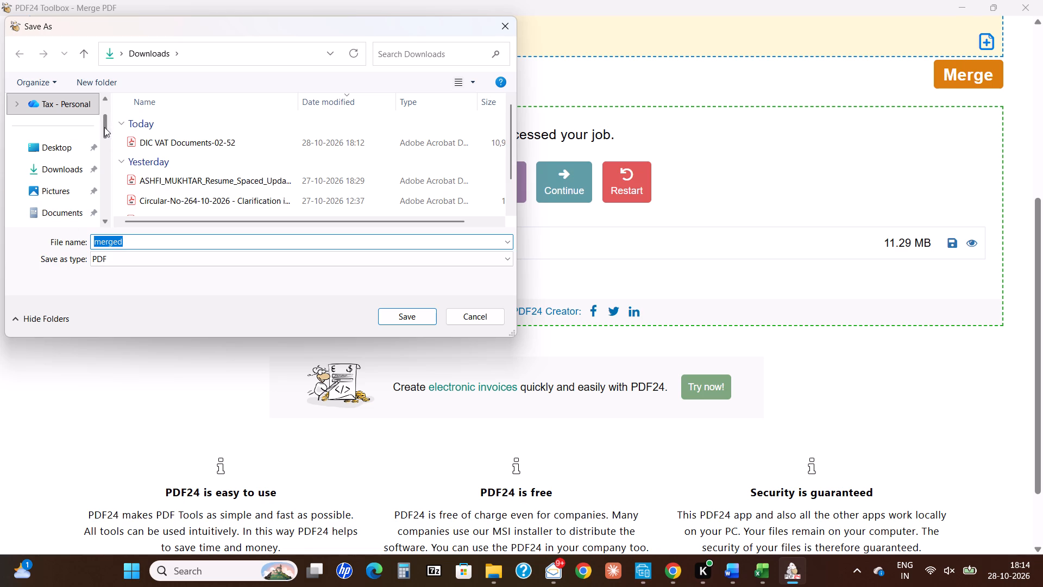
left_click_drag(104, 127, 104, 149)
left_click(64, 174)
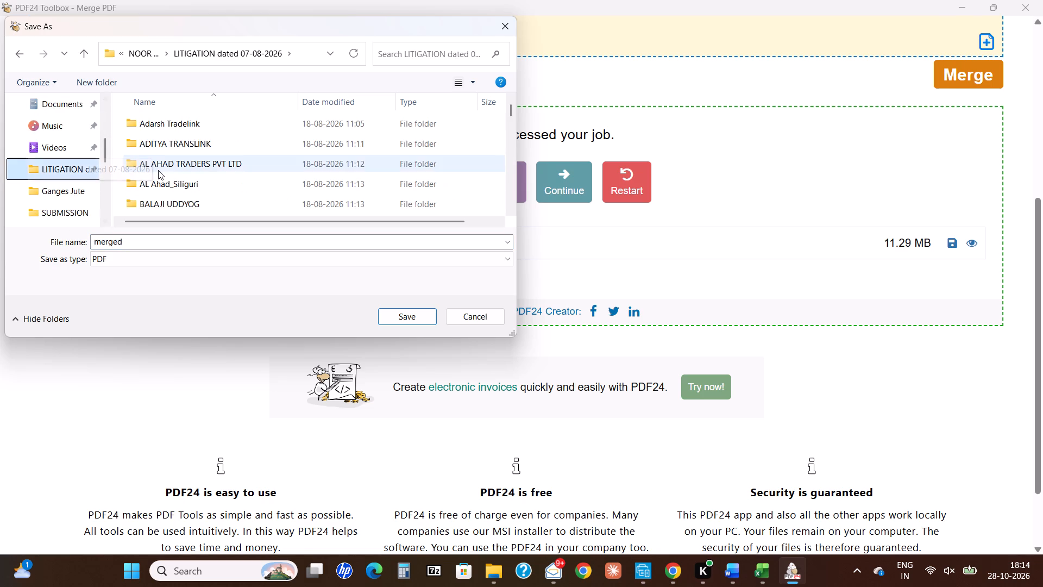
left_click(158, 170)
type("dic")
key("Return")
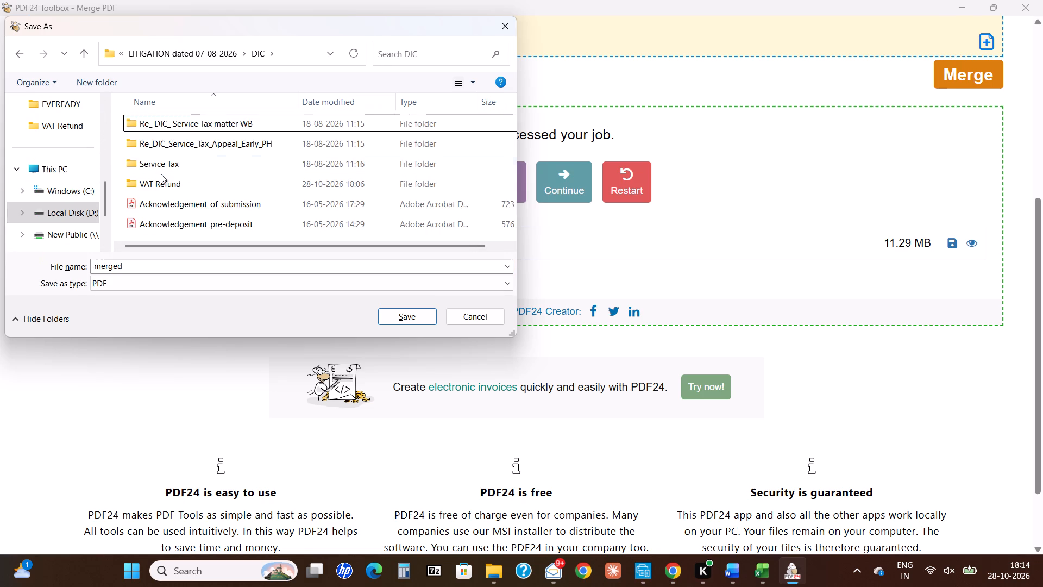
double_click(165, 176)
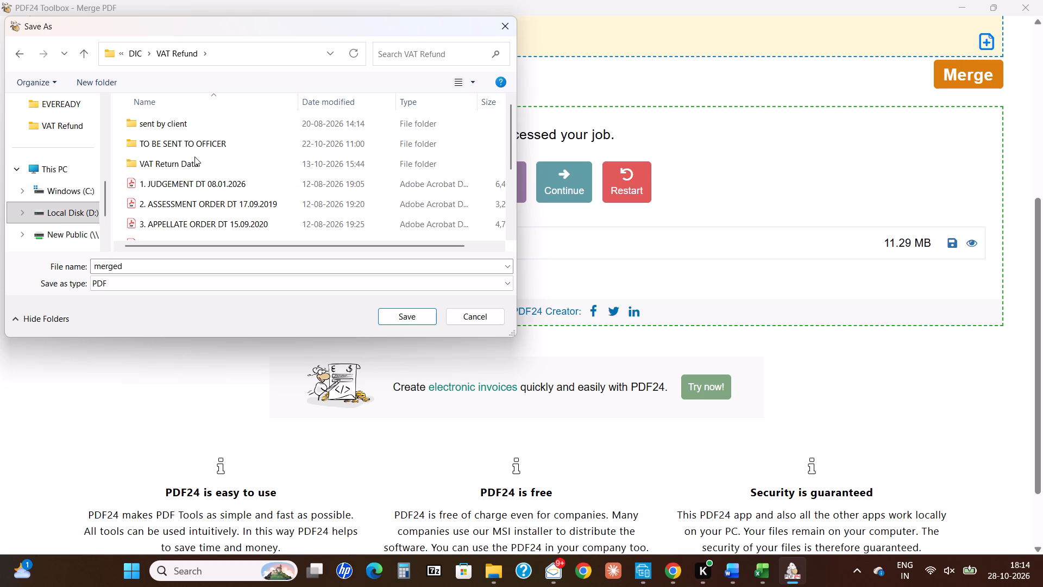
double_click(205, 147)
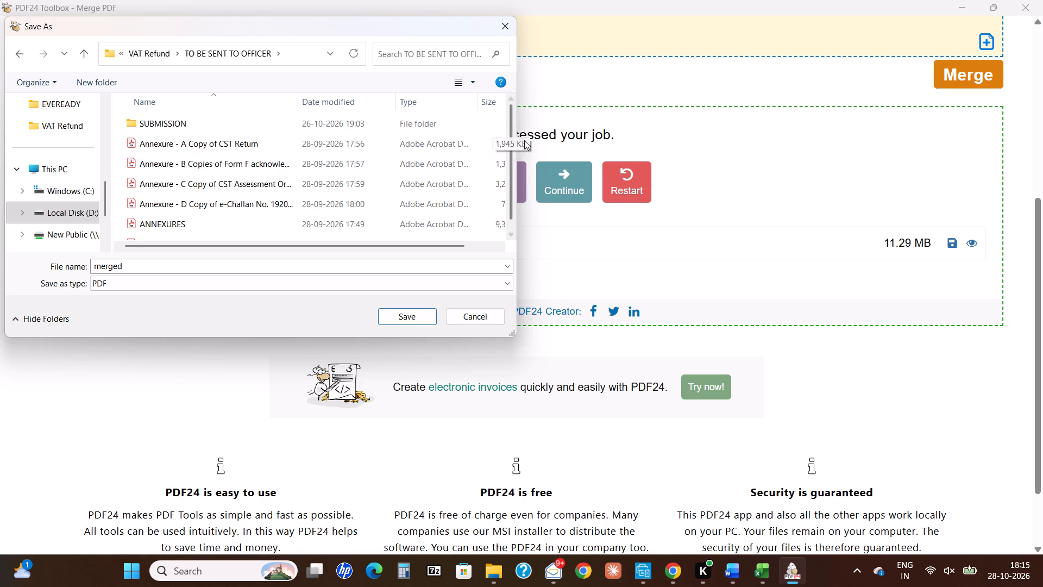
left_click_drag(510, 147, 509, 178)
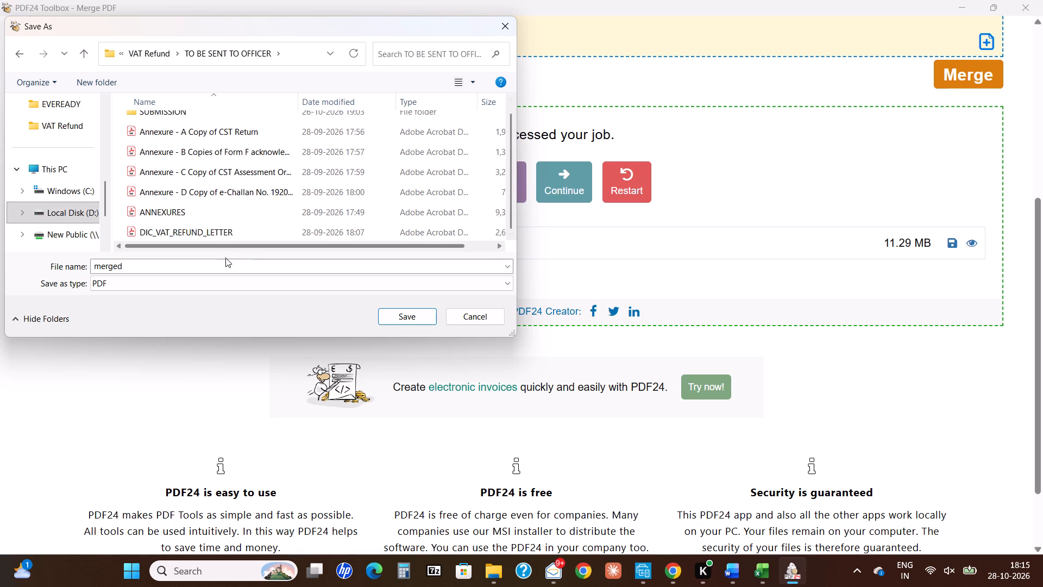
Name the merged PDF DIC_VAT_REFUN_DOCS and save it.
left_click(223, 267)
type("DIC VAT REFUND LETTER")
key("space")
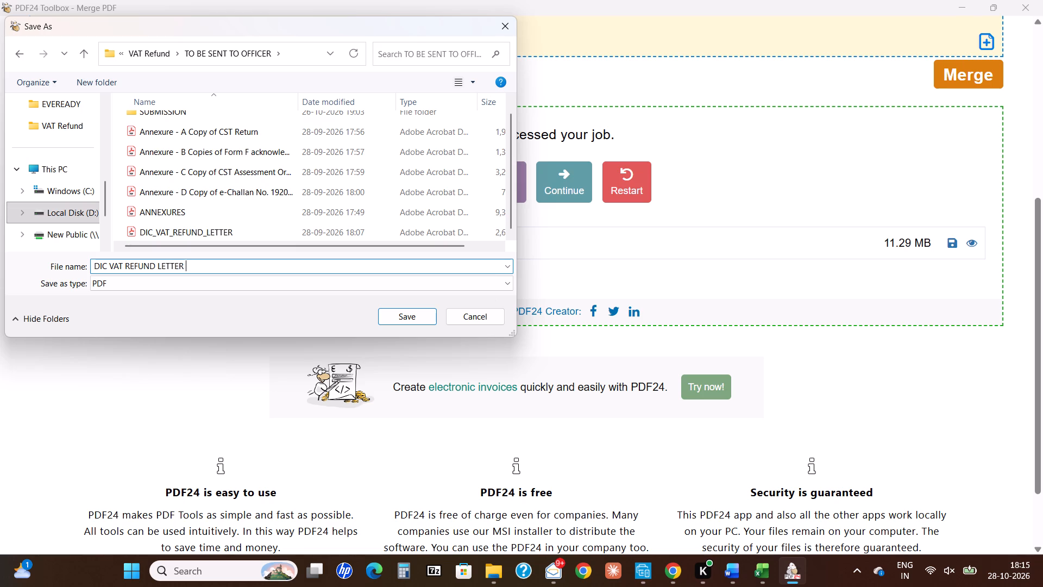
type("su")
key("BackSpace")
key("BackSpace")
key("BackSpace")
key("BackSpace")
key("BackSpace")
key("BackSpace")
key("BackSpace")
key("BackSpace")
key("BackSpace")
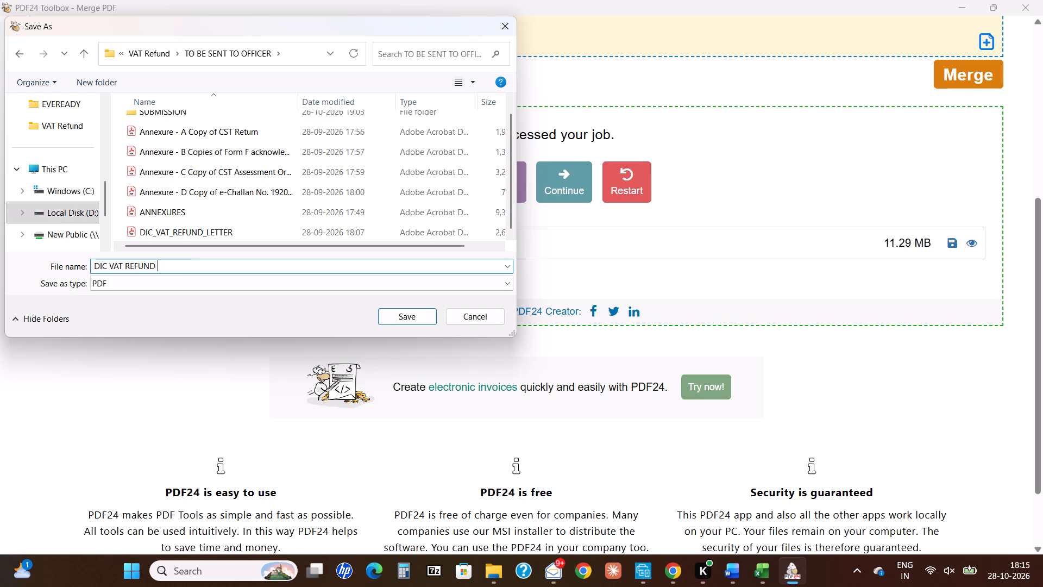
key("ctrl+BackSpace")
key("ctrl+BackSpace")
key("BackSpace")
key("shift+underscore")
type("CA")
key("shift+BackSpace")
key("shift+BackSpace")
type("VAT_REFUN_")
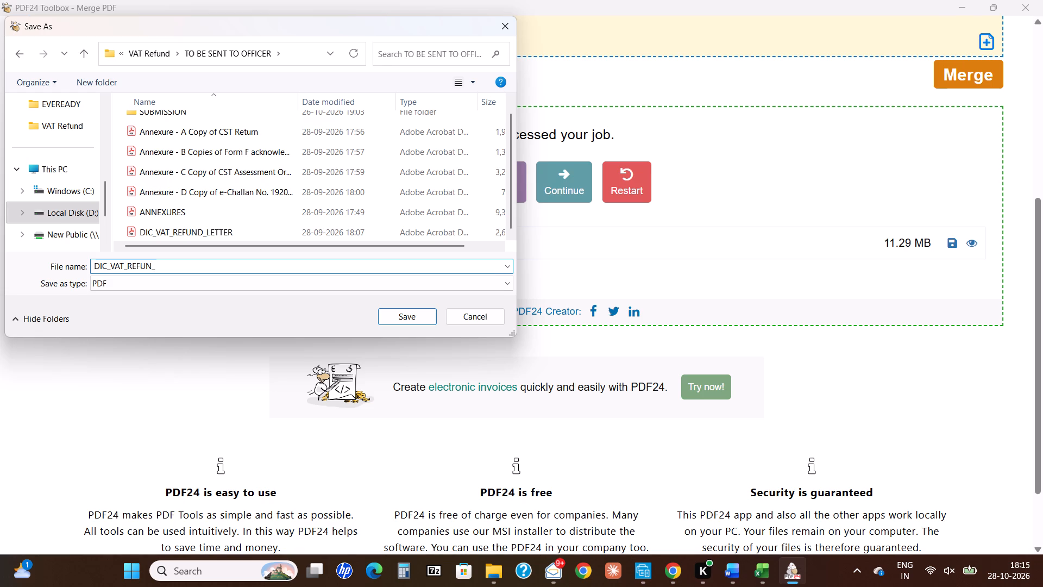
type("DOCS")
key("Return")
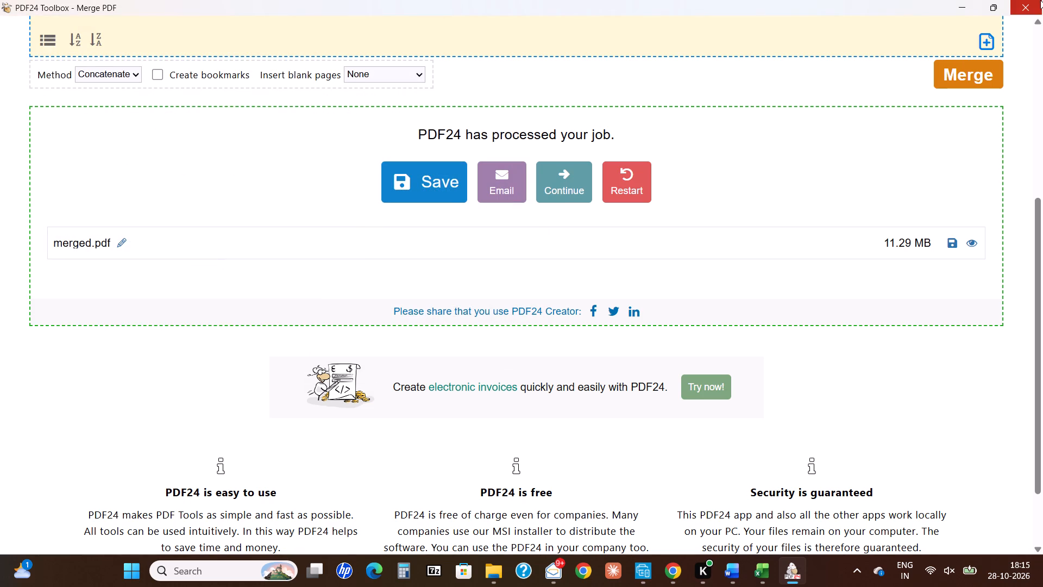
Close PDF24, cancel saving the pending scan, and close HP Smart.
left_click(1040, 0)
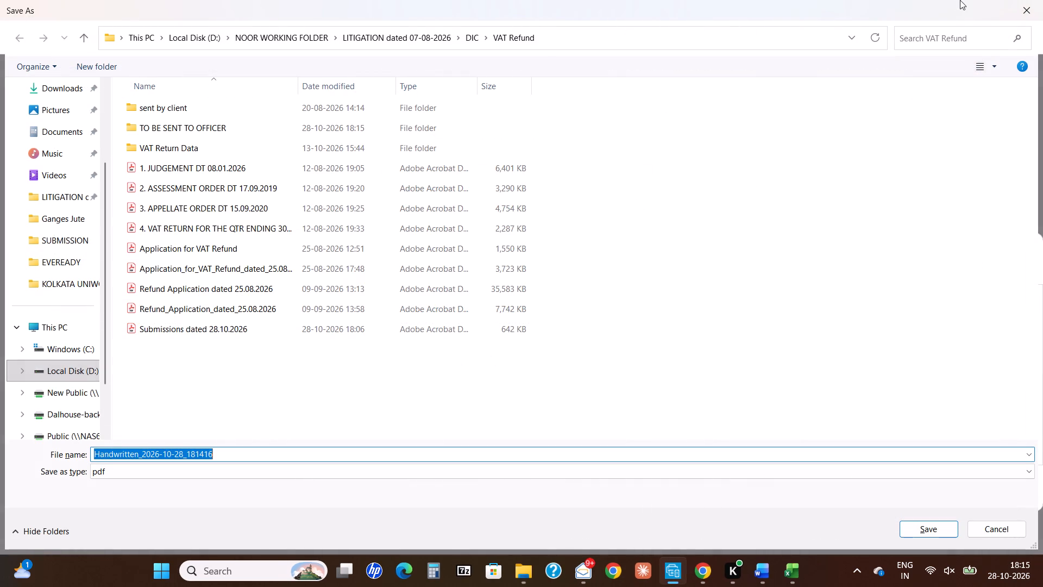
left_click(1028, 13)
left_click(1028, 13)
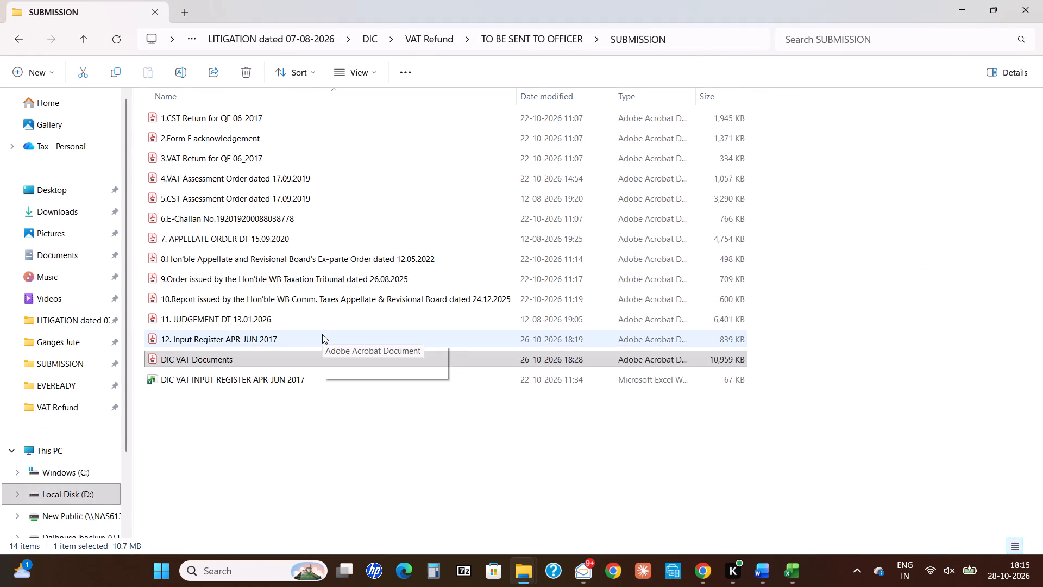
Rename DIC_VAT_REFUN_DOCS in the TO BE SENT TO OFFICER folder as DIC_VAT_REFUND_DOCS.
key("Up")
key("Up")
key("BackSpace")
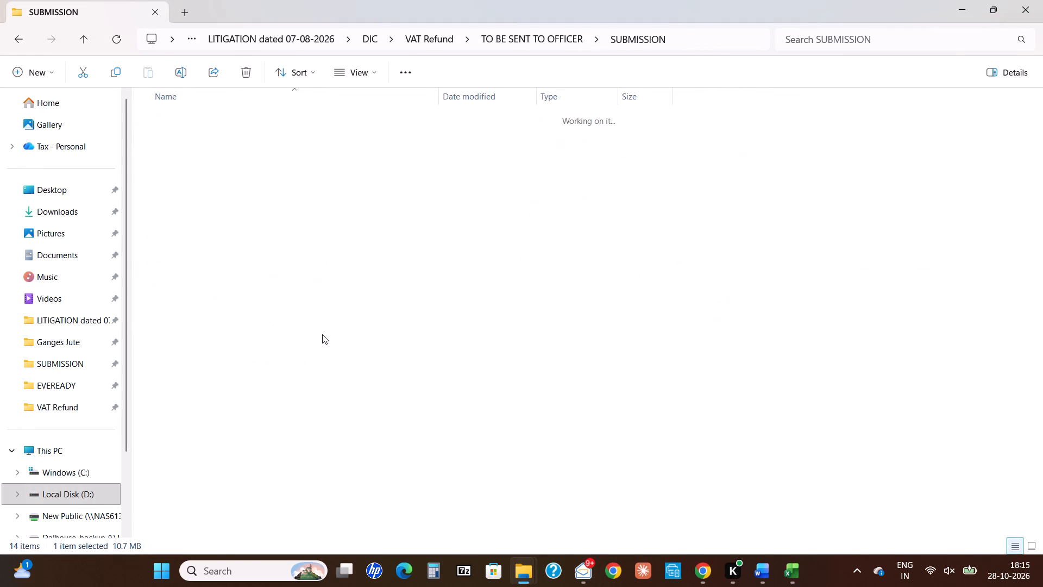
key("Down")
key("Down")
key("Down")
key("Down")
key("Down")
key("Down")
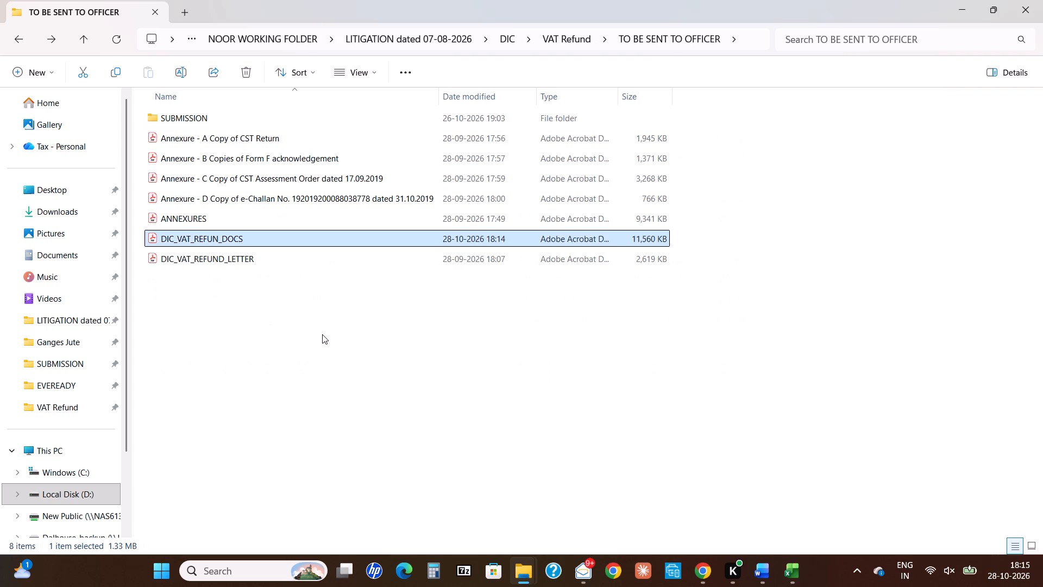
key("F2")
key("Left")
key("Right")
key("End")
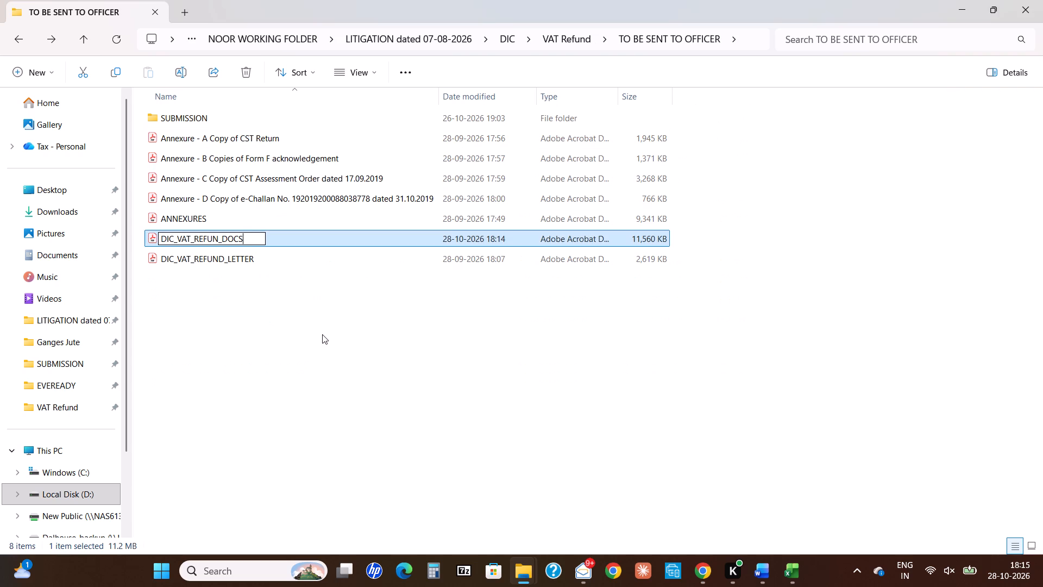
key("Left")
key("Left")
key("Left")
key("Left")
key("Left")
key("d")
key("BackSpace")
key("shift+d")
key("Return")
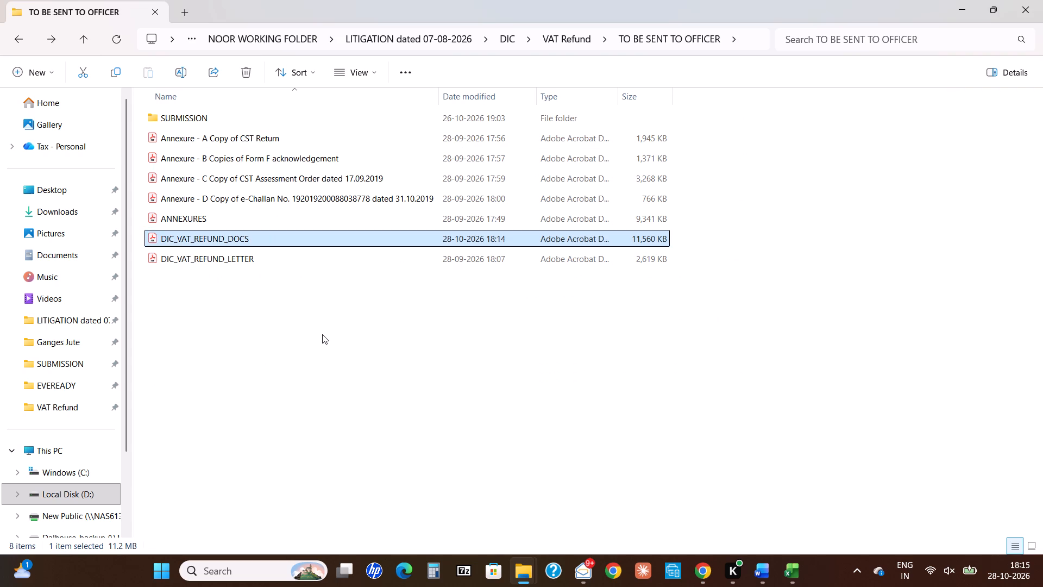
Move DIC_VAT_REFUND_DOCS from the TO BE SENT TO OFFICER folder into its SUBMISSION subfolder.
key("Up")
key("Down")
key("ctrl+c")
key("ctrl+x")
key("BackSpace")
key("Return")
key("Up")
key("Down")
key("Up")
key("Return")
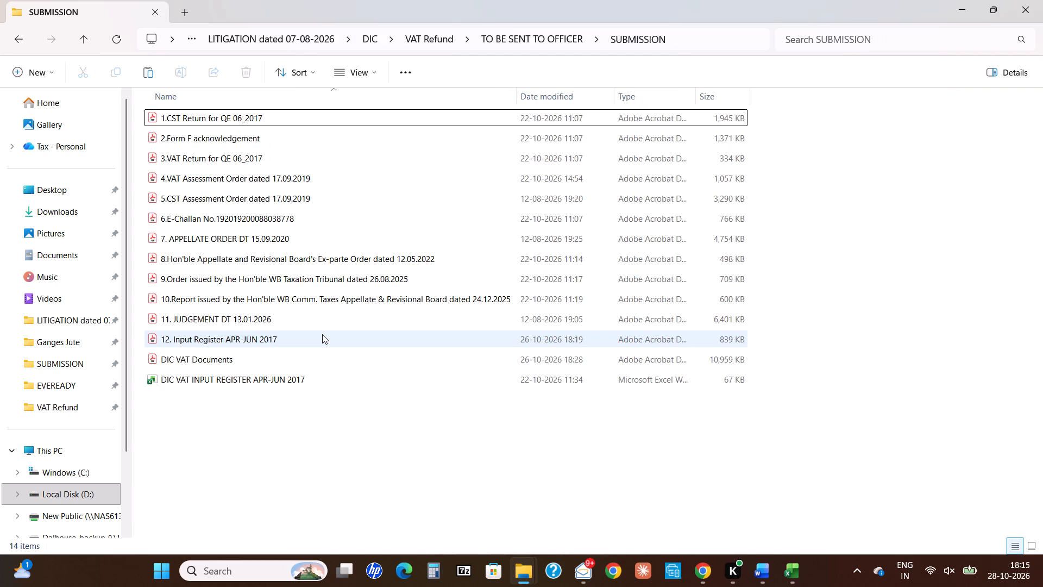
key("ctrl+v")
Open DIC_VAT_REFUND_DOCS in Adobe Acrobat and check the received submission page and the document pages that follow it.
key("Up")
key("Down")
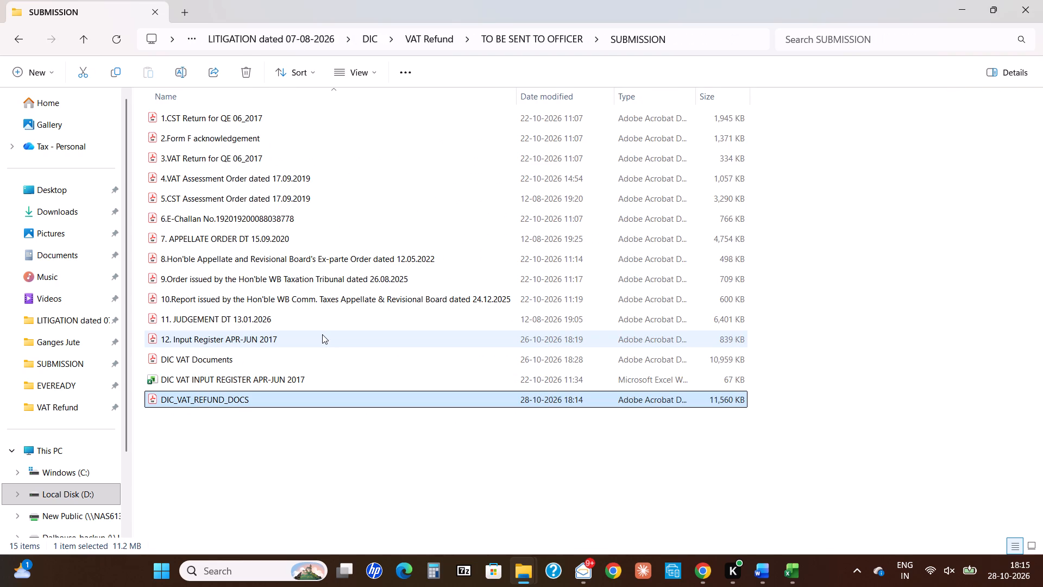
key("Return")
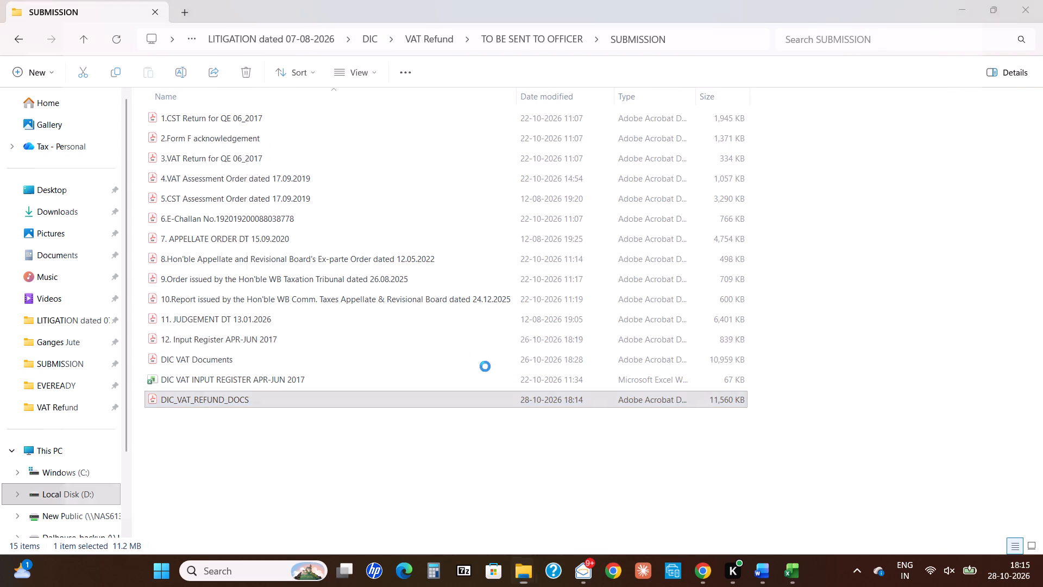
key("Escape")
scroll(493, 371, "down", 7)
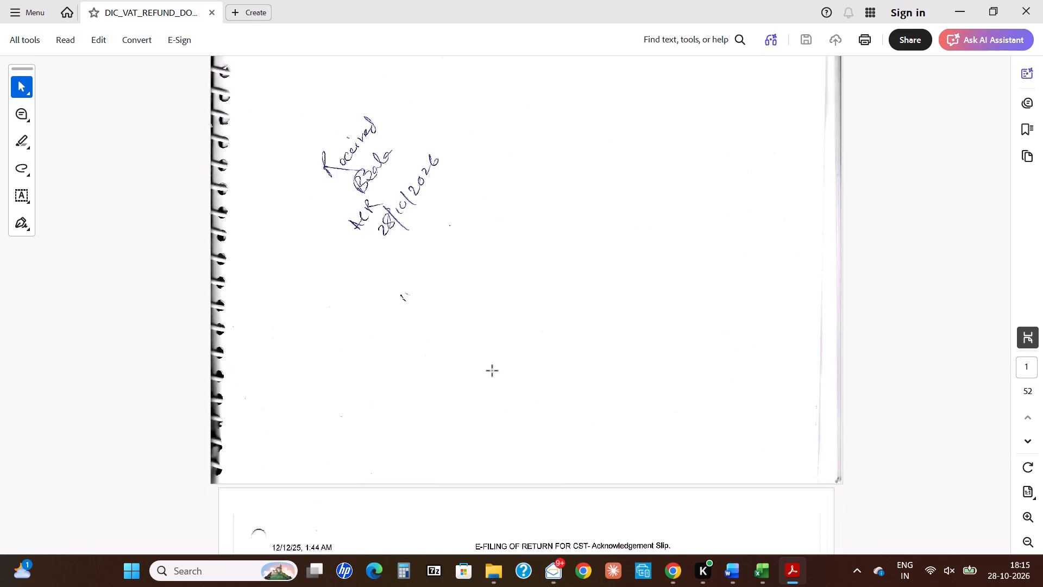
scroll(493, 371, "down", 2)
scroll(493, 371, "up", 4)
scroll(493, 371, "down", 10)
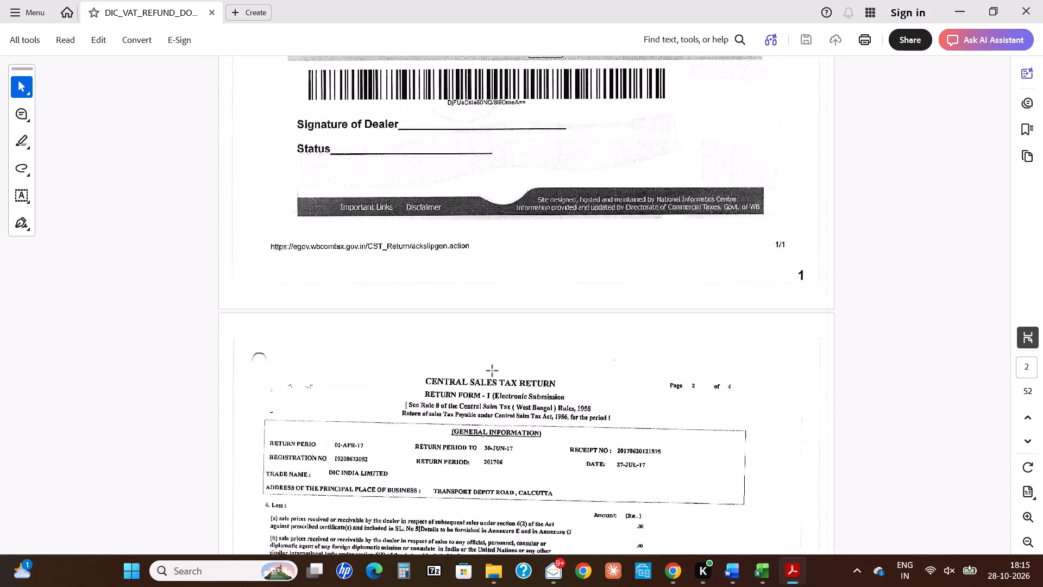
Recheck the received index page and the CST return pages of DIC_VAT_REFUND_DOCS, and close the PDF.
scroll(493, 371, "down", 5)
scroll(493, 371, "up", 9)
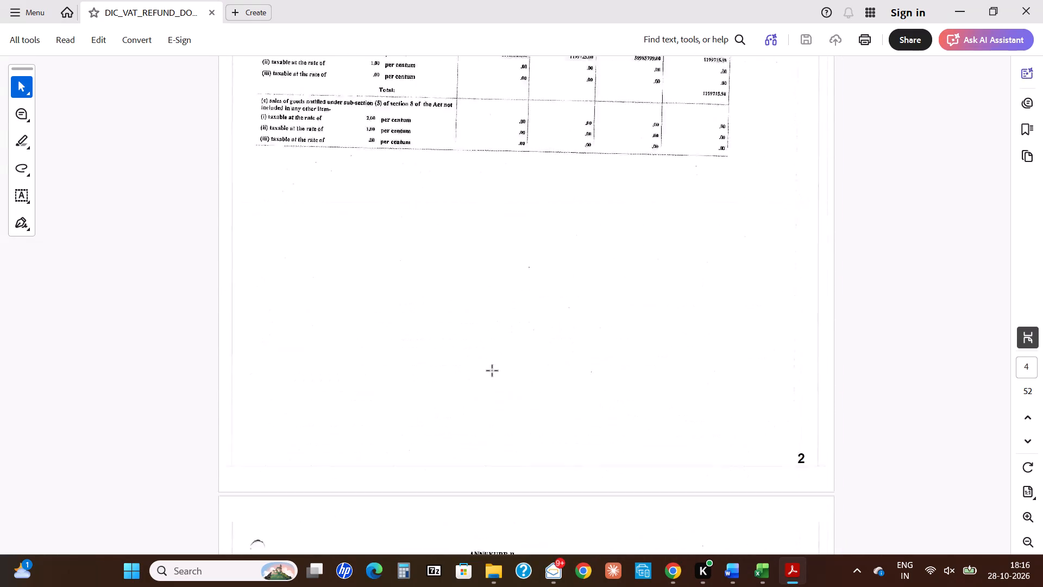
scroll(493, 371, "up", 8)
scroll(493, 371, "down", 1)
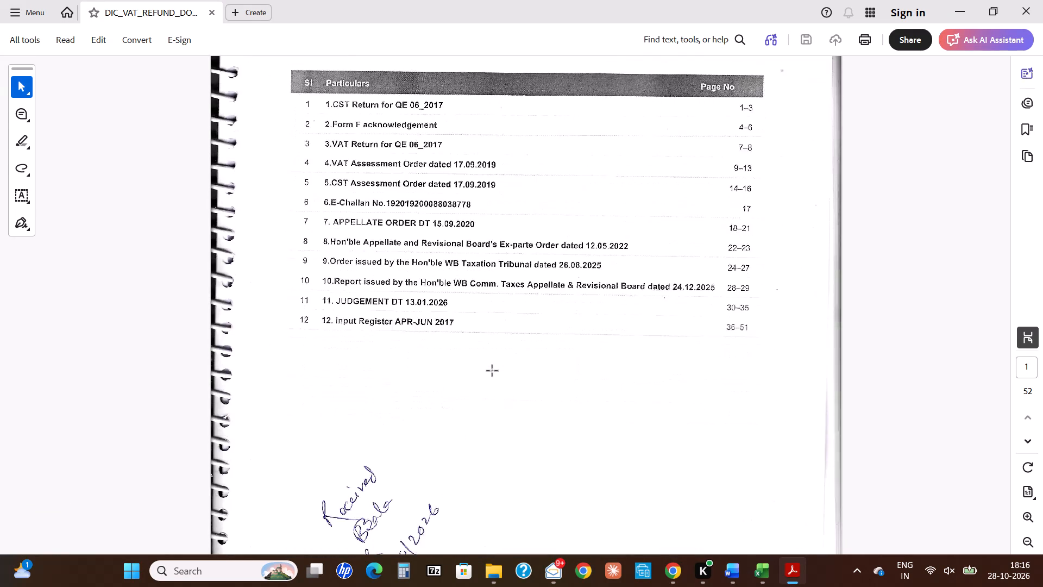
scroll(493, 371, "down", 1)
left_click(1042, 0)
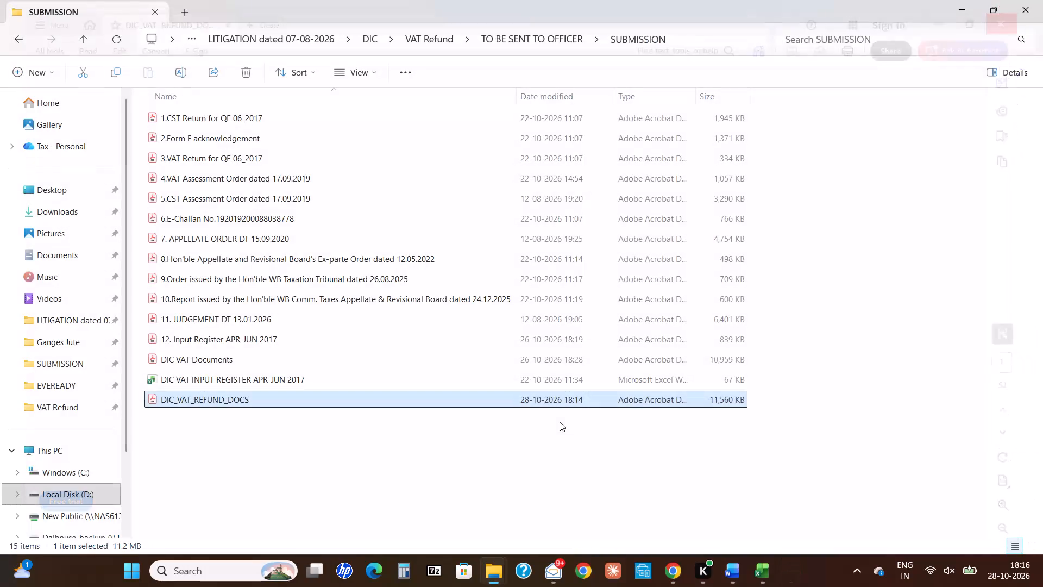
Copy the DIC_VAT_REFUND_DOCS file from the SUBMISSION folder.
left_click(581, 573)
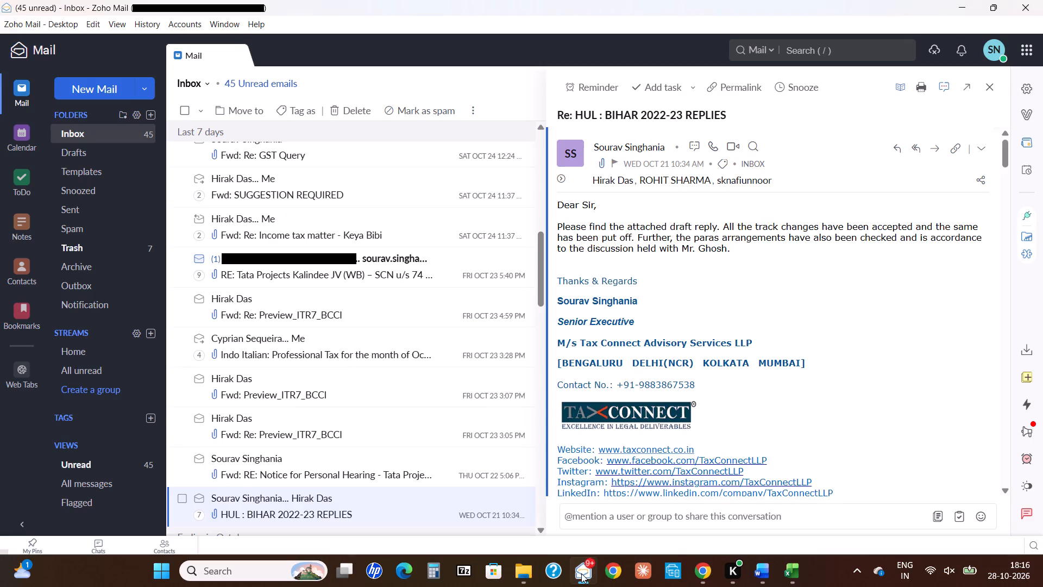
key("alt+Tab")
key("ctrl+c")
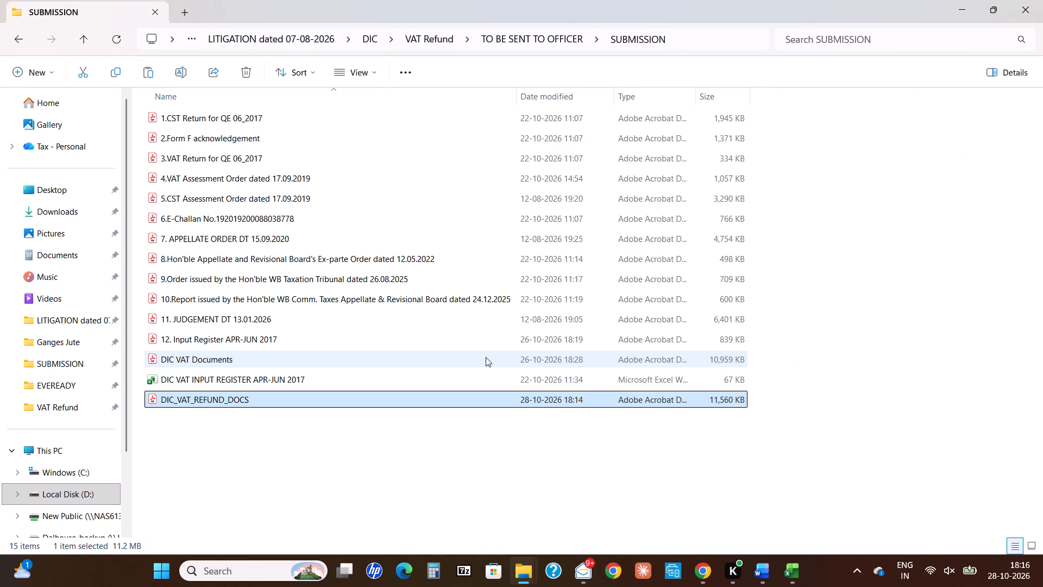
Switch to Zoho Mail and start a new email addressed to the saved contact Sandeep.
key("alt+Tab")
scroll(487, 261, "up", 2)
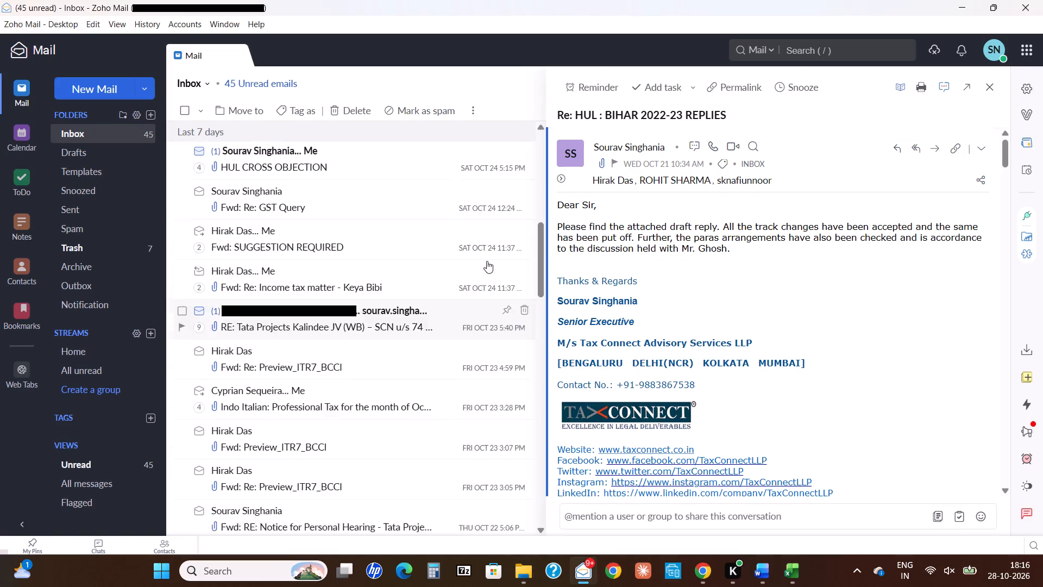
scroll(487, 261, "up", 7)
key("c")
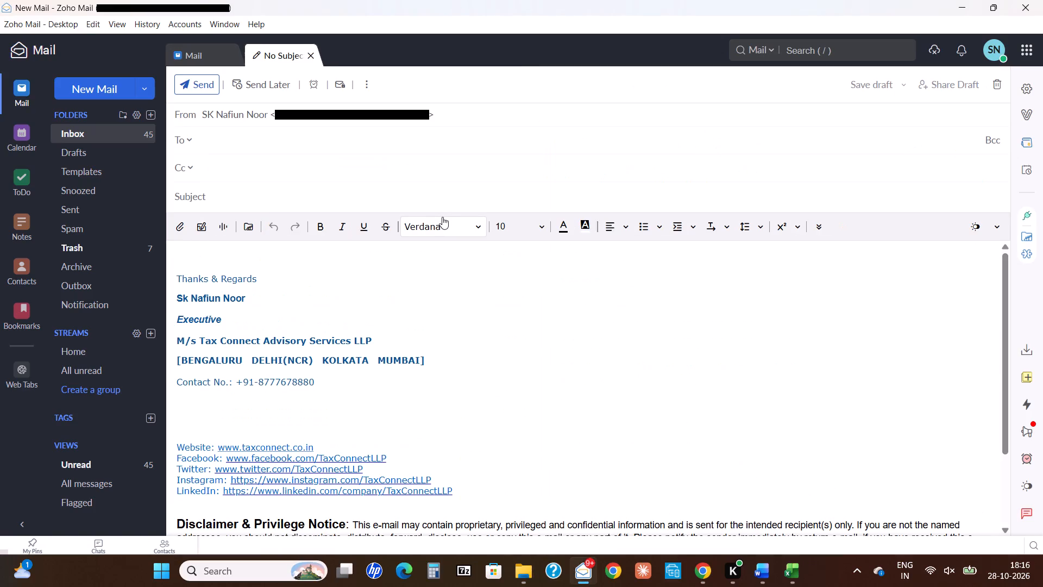
type("sandee")
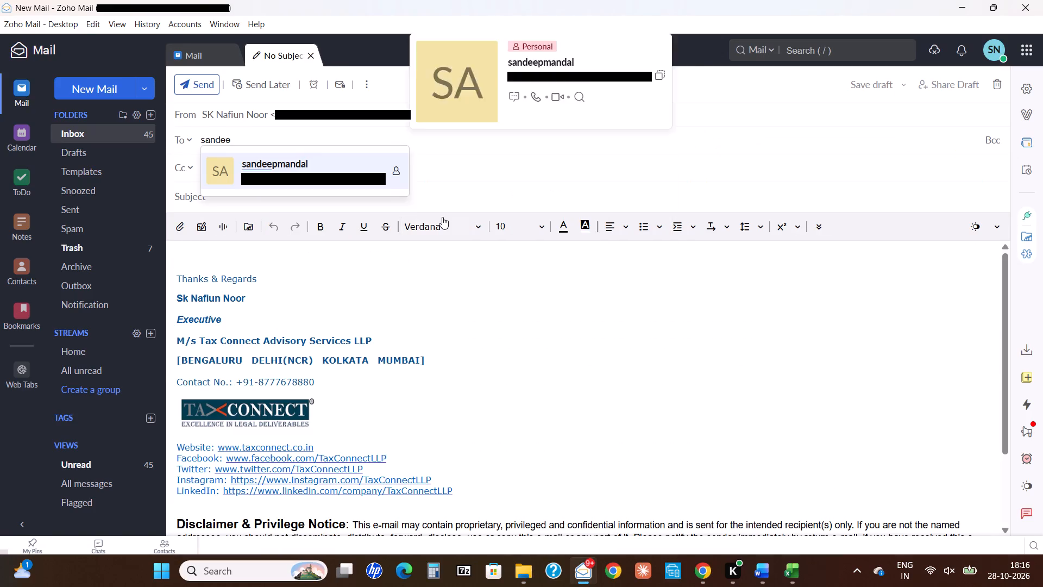
key("Return")
Enter DIC VAT REFUND as the email's subject.
left_click(380, 204)
key("shift+d")
type("IC VAT REUF")
key("shift+BackSpace")
key("shift+BackSpace")
type("FUND")
Begin the email body above the signature with the greeting "Dear Sir," on its own line.
left_click(359, 267)
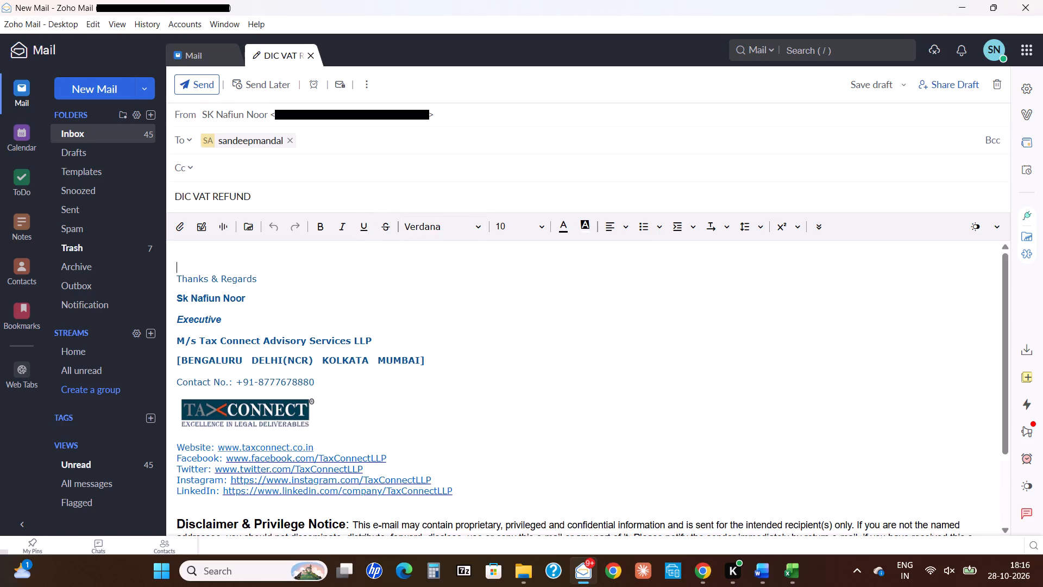
key("Up")
type("Dear Sirm")
key("BackSpace")
key("comma")
key("Return")
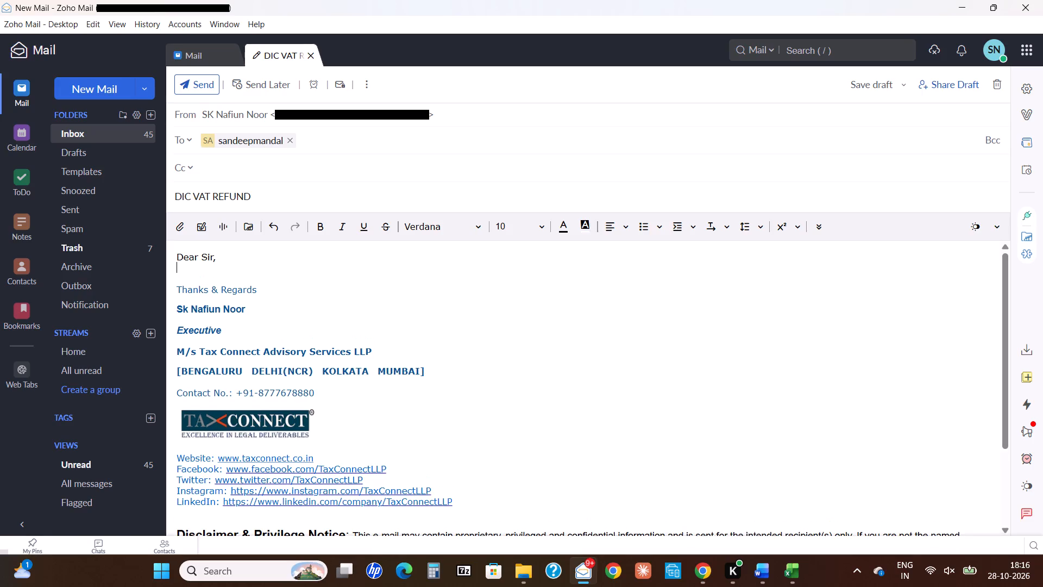
Write below the greeting: "This is in reference to our earlier submissions related to the VAT refund process.".
type("This is in reference to the")
key("space")
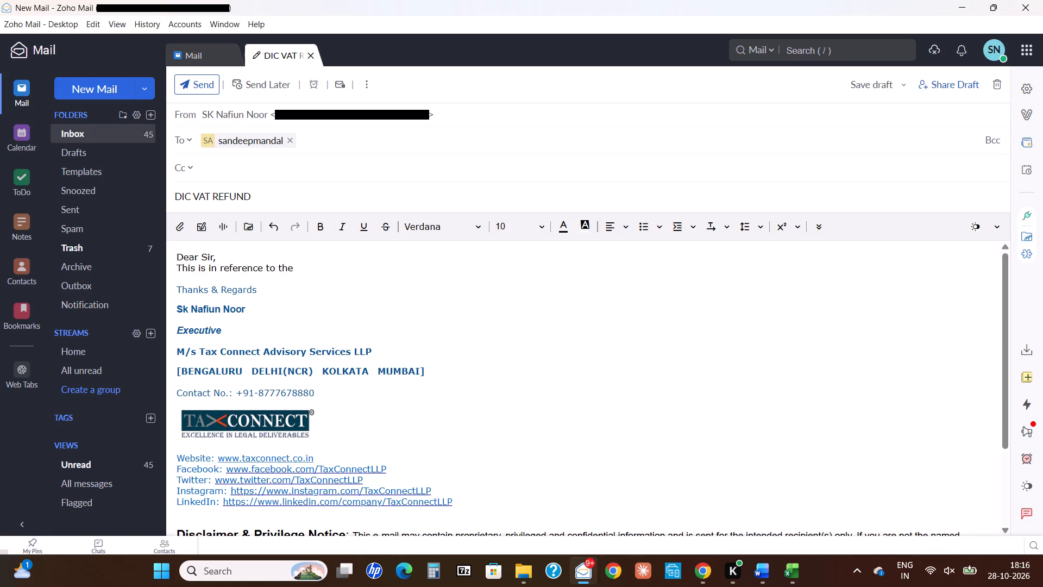
key("ctrl+BackSpace")
type("our earlier submissions")
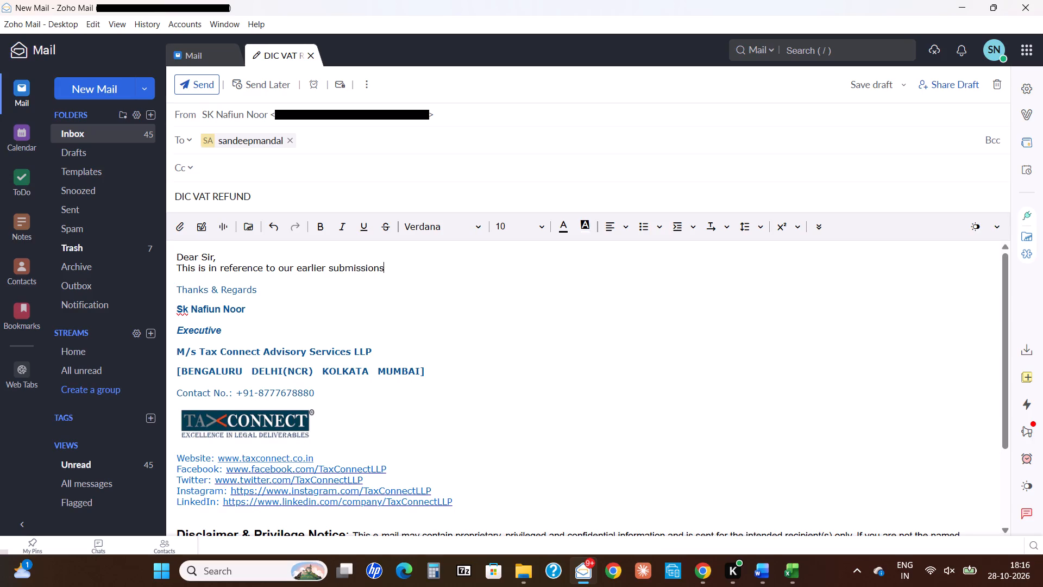
key("space")
type("related to the refund procee")
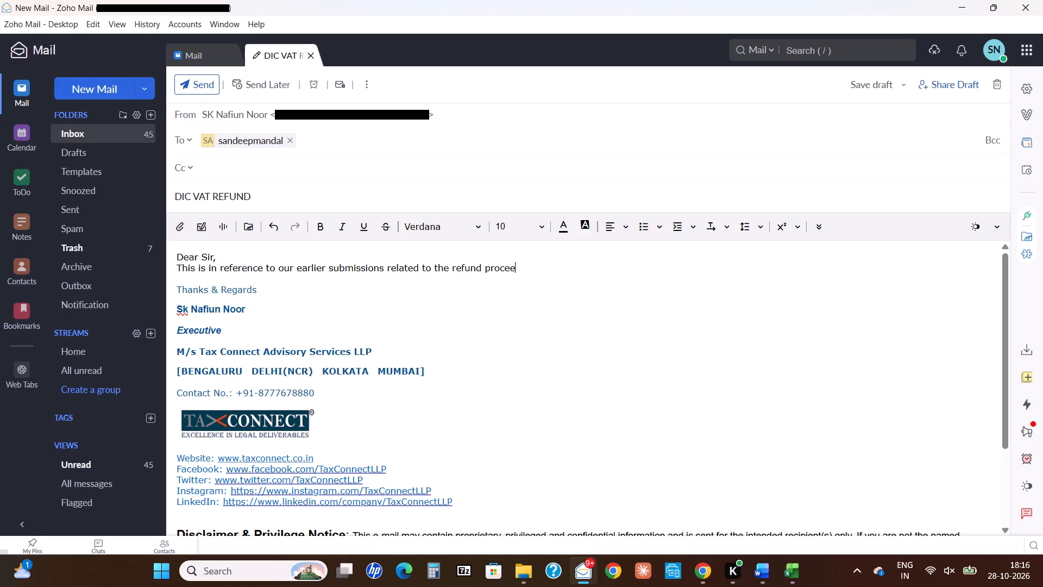
key("BackSpace")
type("ss.")
key("ctrl+Left")
key("ctrl+Left")
key("ctrl+Left")
type("VAT")
key("space")
key("End")
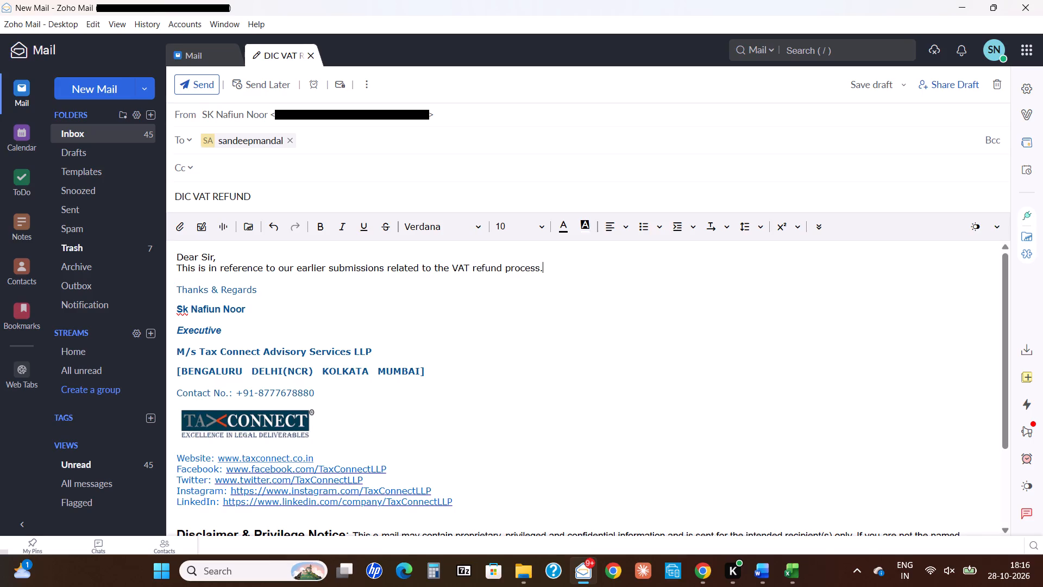
Continue the same line with the sentence "We have duly submitted the documents today.".
key("space")
type("We have duly submitted t")
key("BackSpace")
type("all")
key("space")
key("BackSpace")
key("BackSpace")
key("BackSpace")
key("BackSpace")
type("the documents")
key("space")
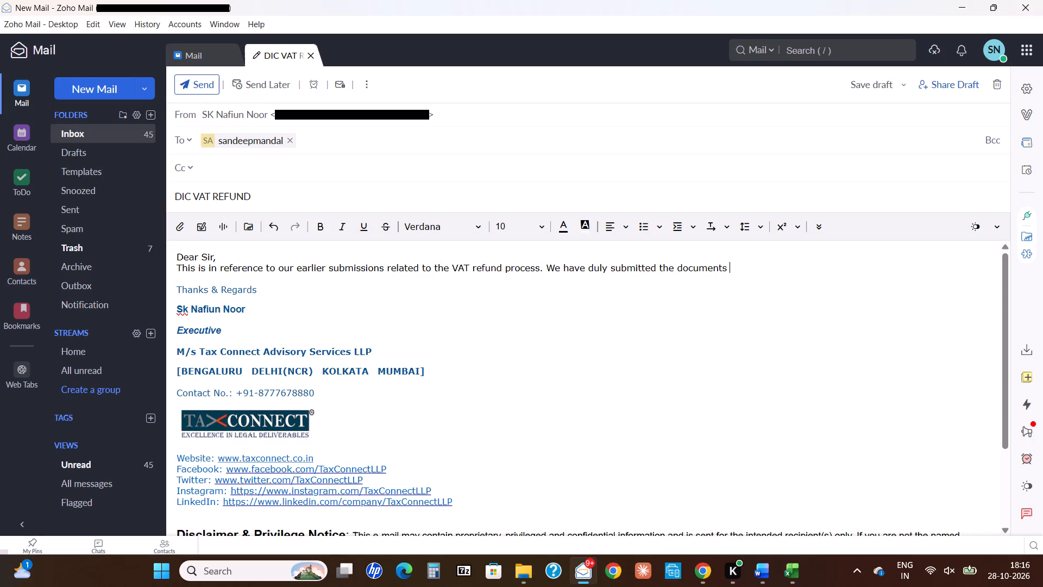
key("d")
key("BackSpace")
type("on")
key("BackSpace")
key("BackSpace")
type("today")
key("space")
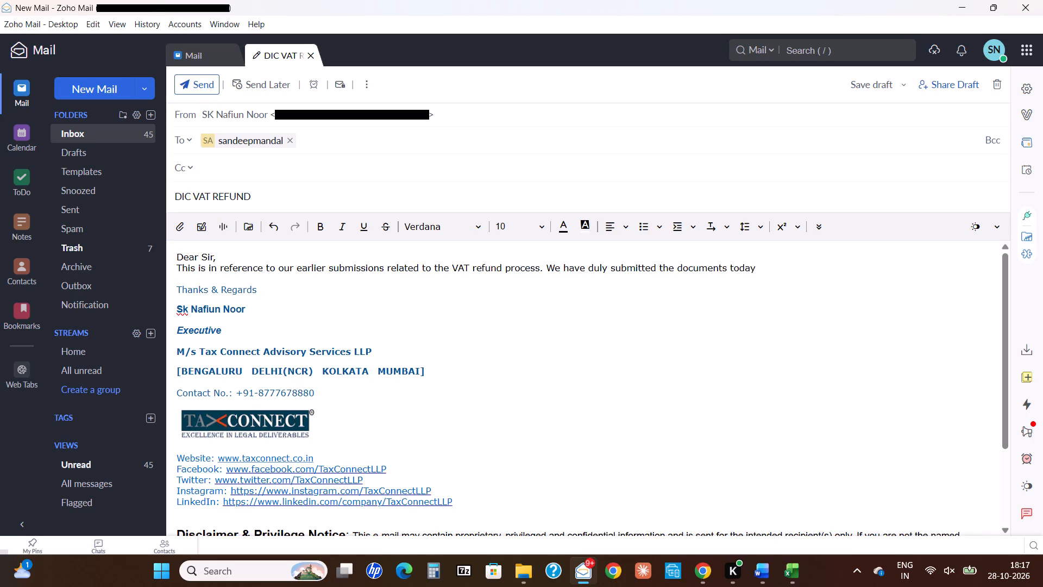
key("BackSpace")
type(".")
key("space")
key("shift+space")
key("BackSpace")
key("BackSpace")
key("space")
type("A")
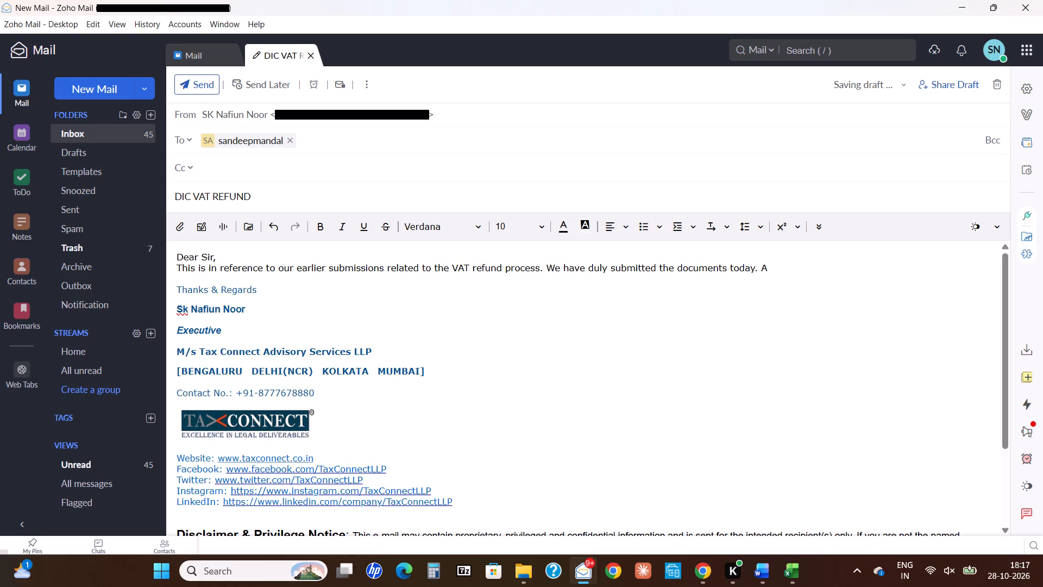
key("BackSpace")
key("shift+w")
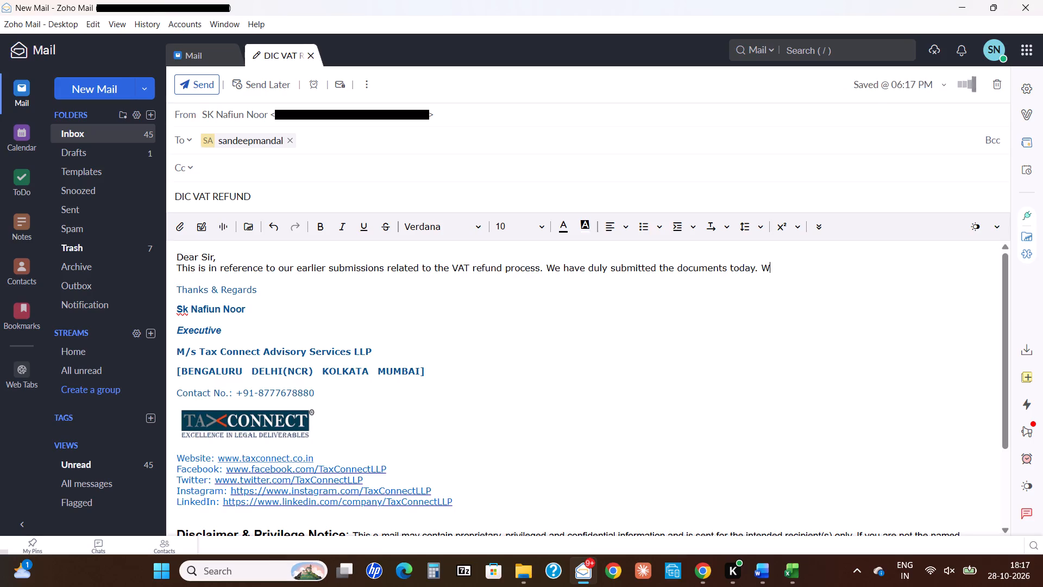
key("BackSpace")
On a new line, write: "We are hereby attaching the receipt copy of the documents we have submitted today for your kind perusal.".
key("Return")
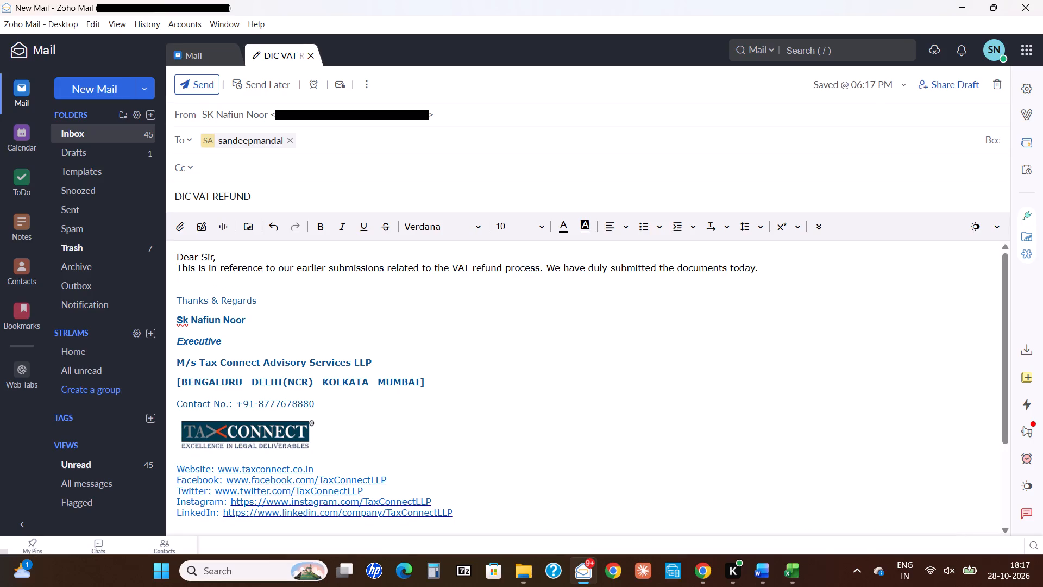
type("We are hereby attachingt")
key("BackSpace")
key("space")
type("the")
key("space")
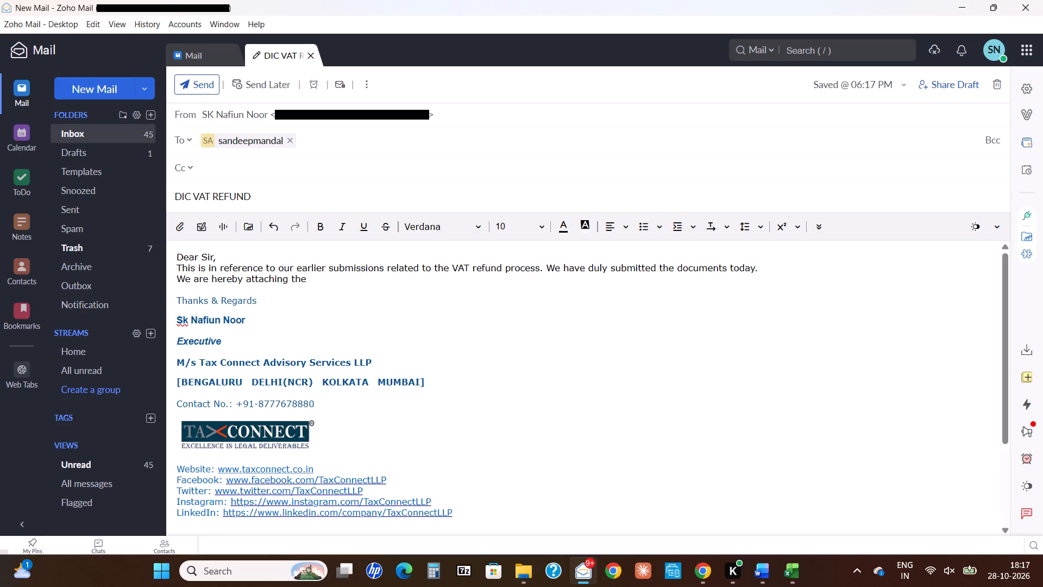
type("receipt o")
key("BackSpace")
type("cop")
key("space")
key("BackSpace")
type("y of the")
key("space")
type("documents we a")
key("BackSpace")
type("have submitted today for your kind")
key("space")
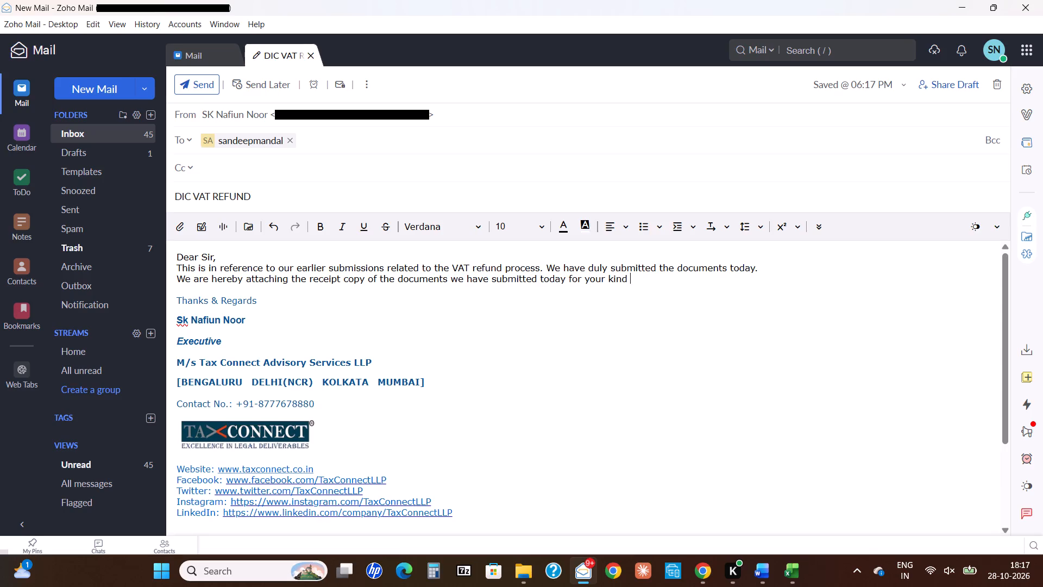